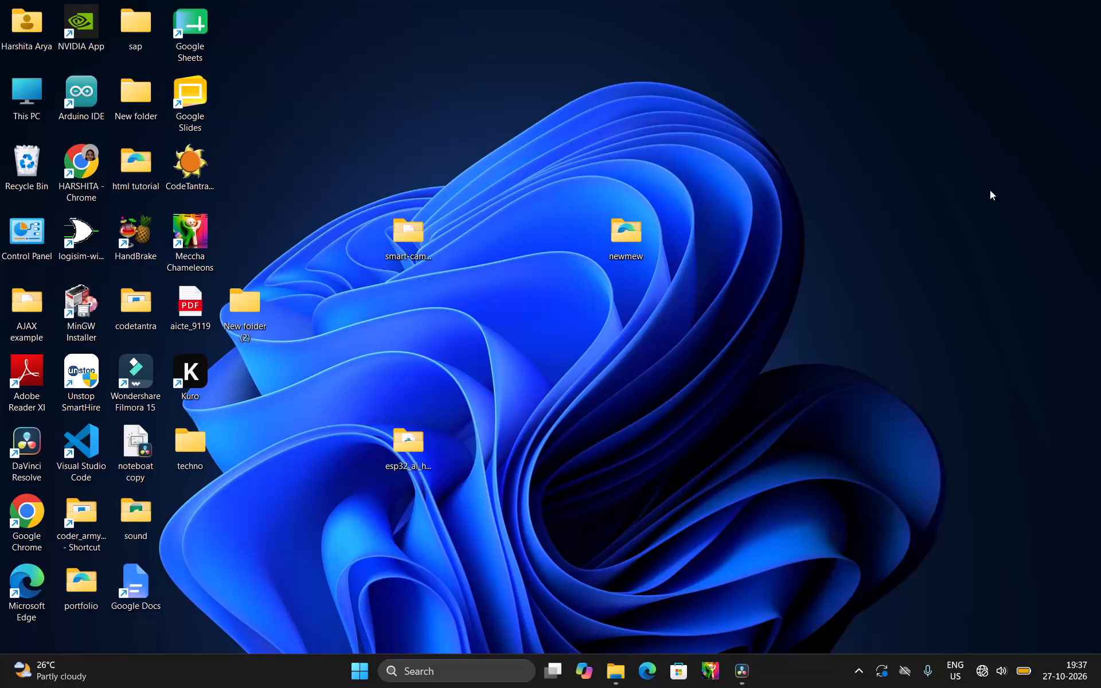
Open the browser sign-in for the SAROJINI Wi-Fi network to get internet access, and close the browser window.
{"action": "left_click", "coordinate": [979, 671]}
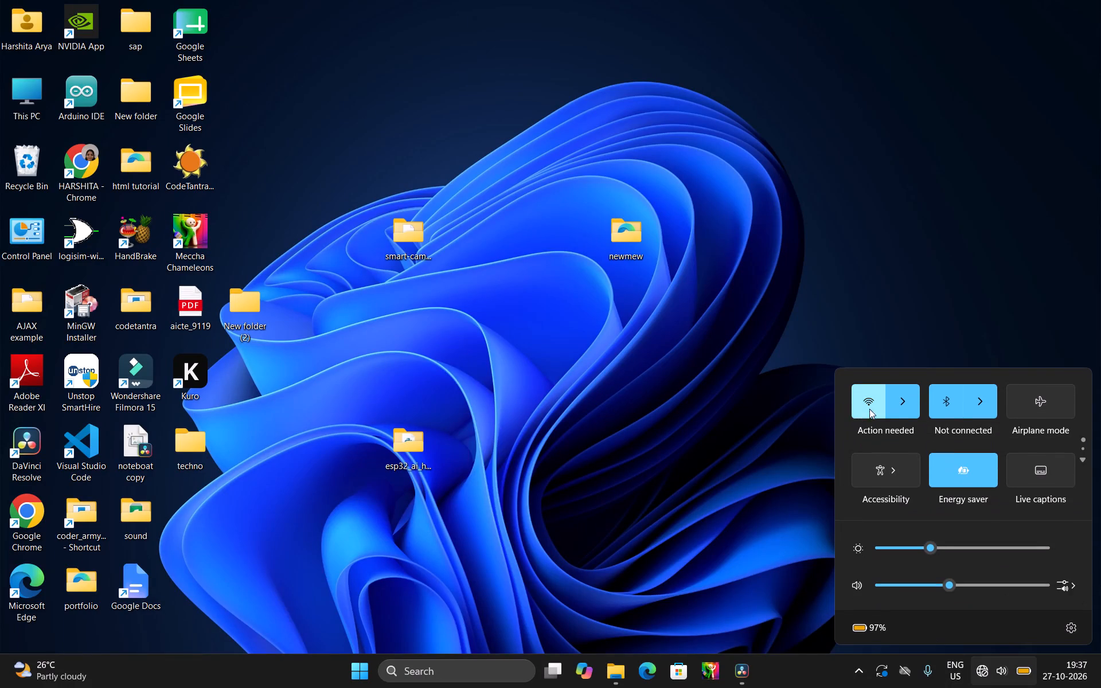
{"action": "left_click", "coordinate": [899, 406]}
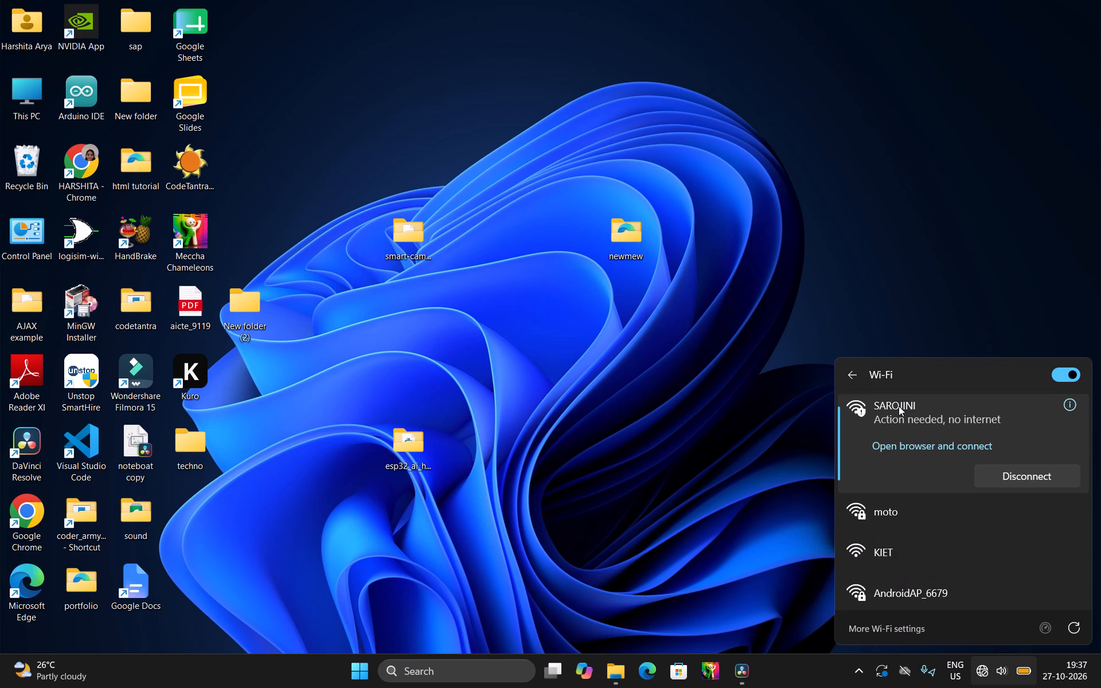
{"action": "left_click", "coordinate": [907, 445]}
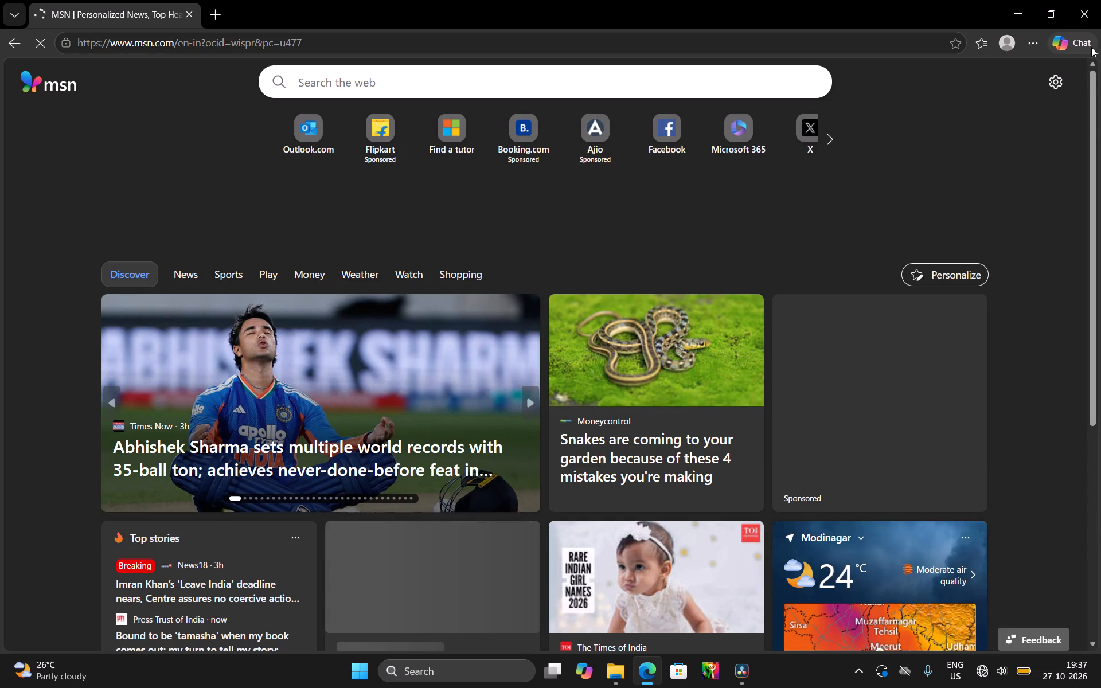
{"action": "left_click", "coordinate": [1077, 11]}
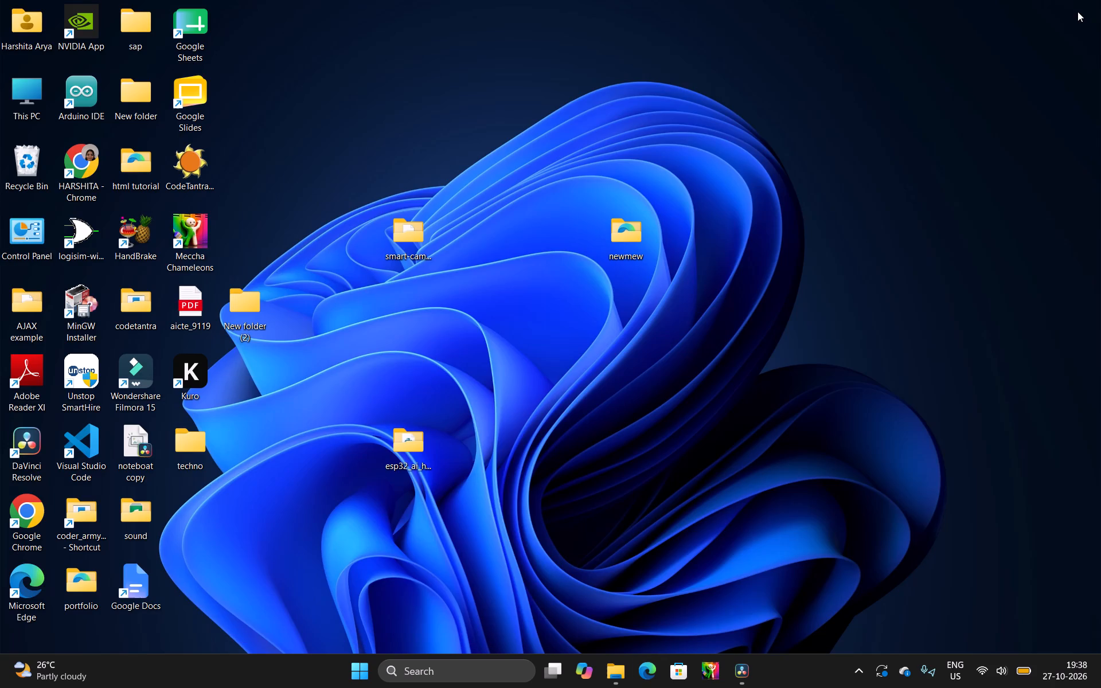
Switch to DaVinci Resolve and clear the completed ins.mov and ins.mp4 jobs from the render queue.
{"action": "left_click", "coordinate": [748, 671]}
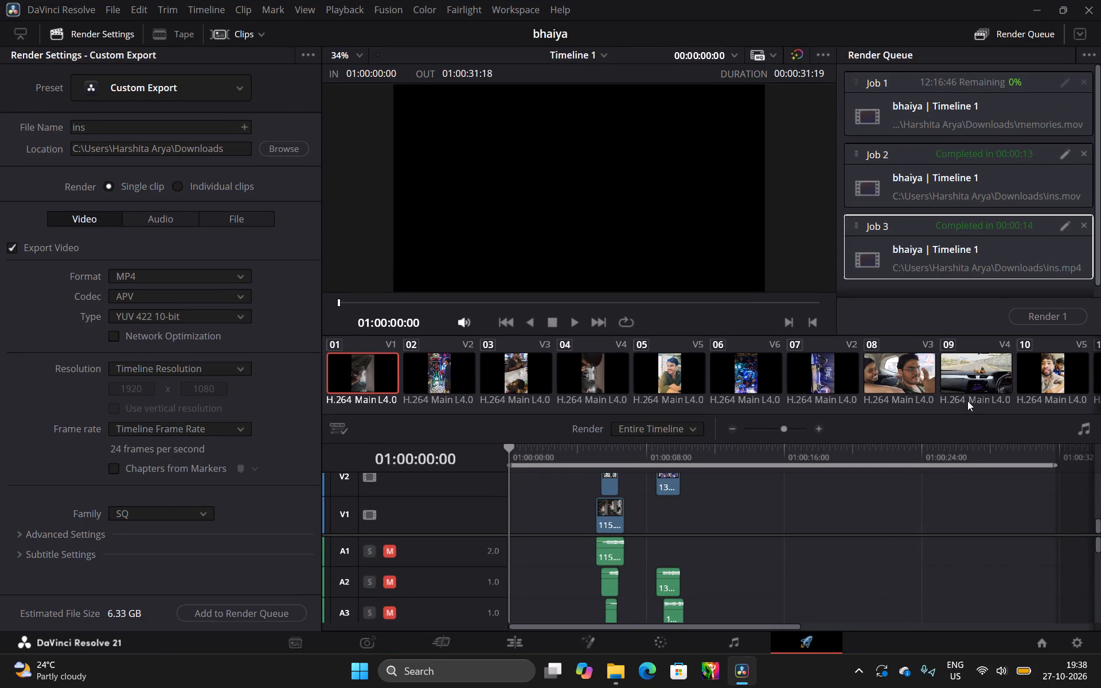
{"action": "left_click", "coordinate": [1084, 83]}
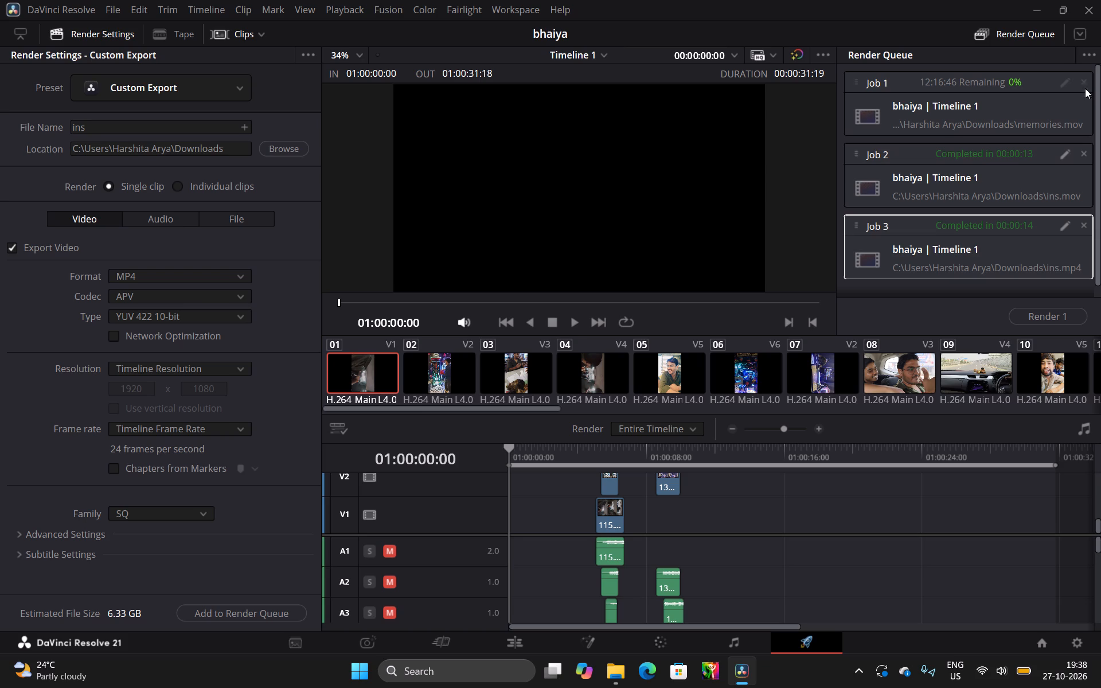
{"action": "left_click", "coordinate": [1083, 155]}
{"action": "left_click", "coordinate": [1083, 155]}
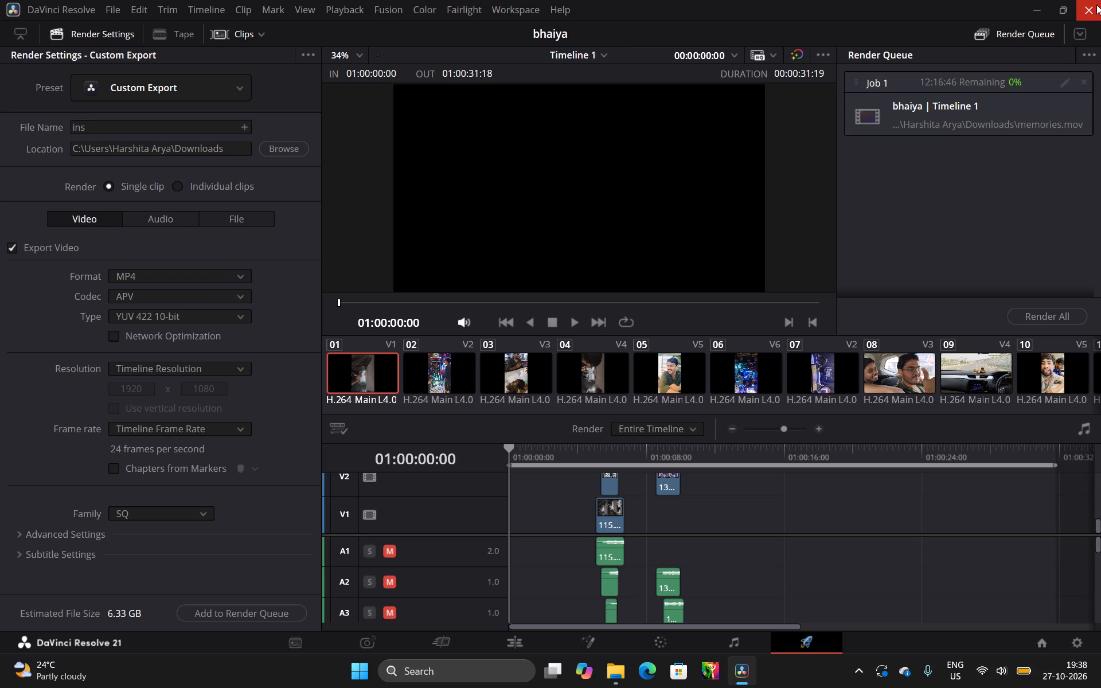
Close DaVinci Resolve.
{"action": "left_click", "coordinate": [1090, 7]}
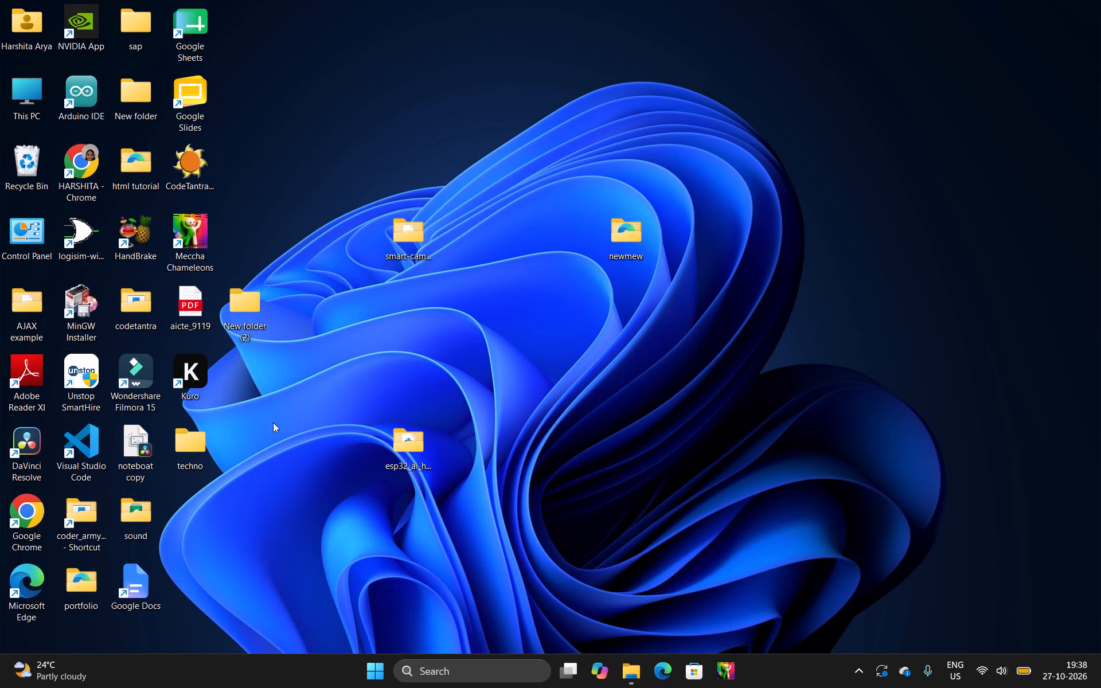
Launch DaVinci Resolve and open the bhaiya project.
{"action": "double_click", "coordinate": [36, 429]}
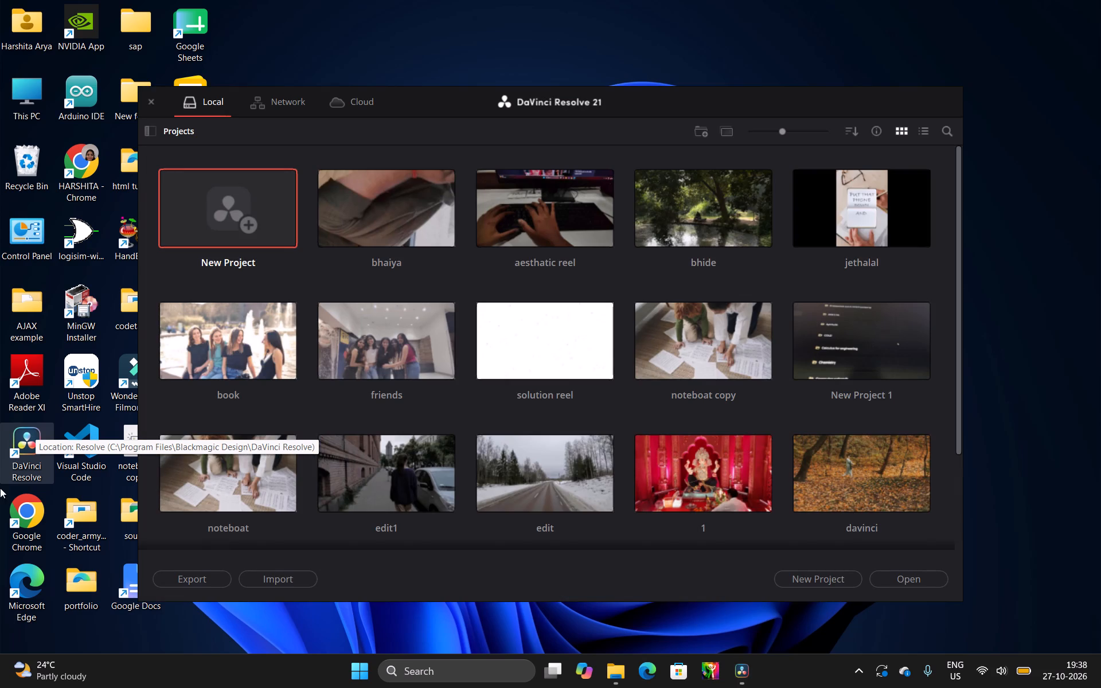
{"action": "double_click", "coordinate": [366, 217]}
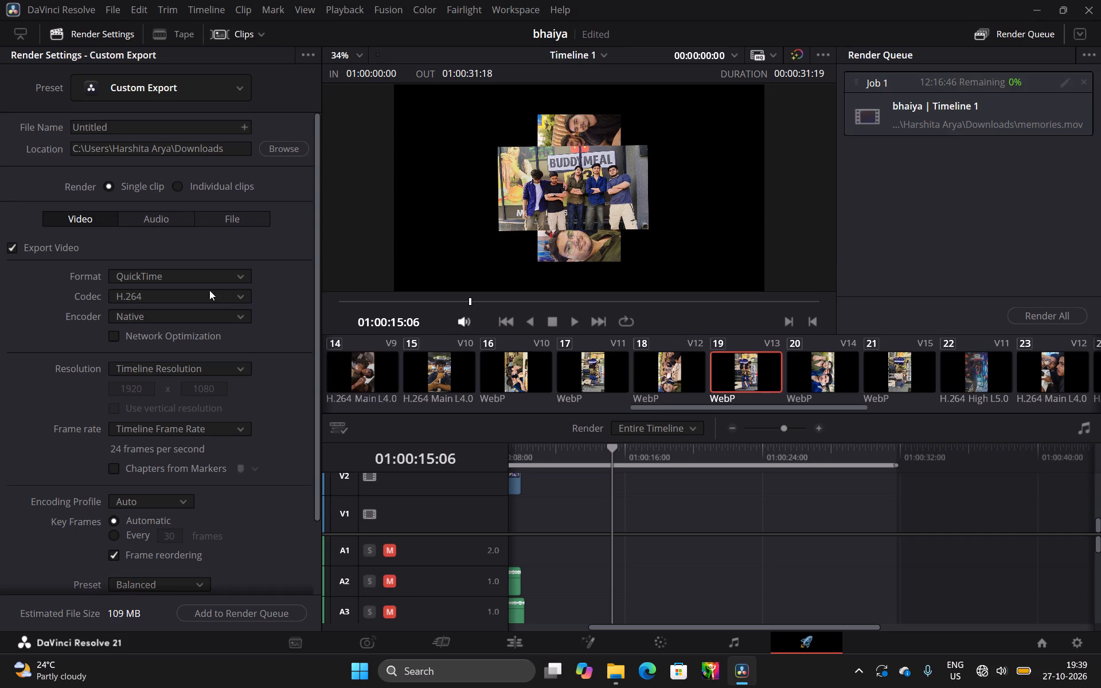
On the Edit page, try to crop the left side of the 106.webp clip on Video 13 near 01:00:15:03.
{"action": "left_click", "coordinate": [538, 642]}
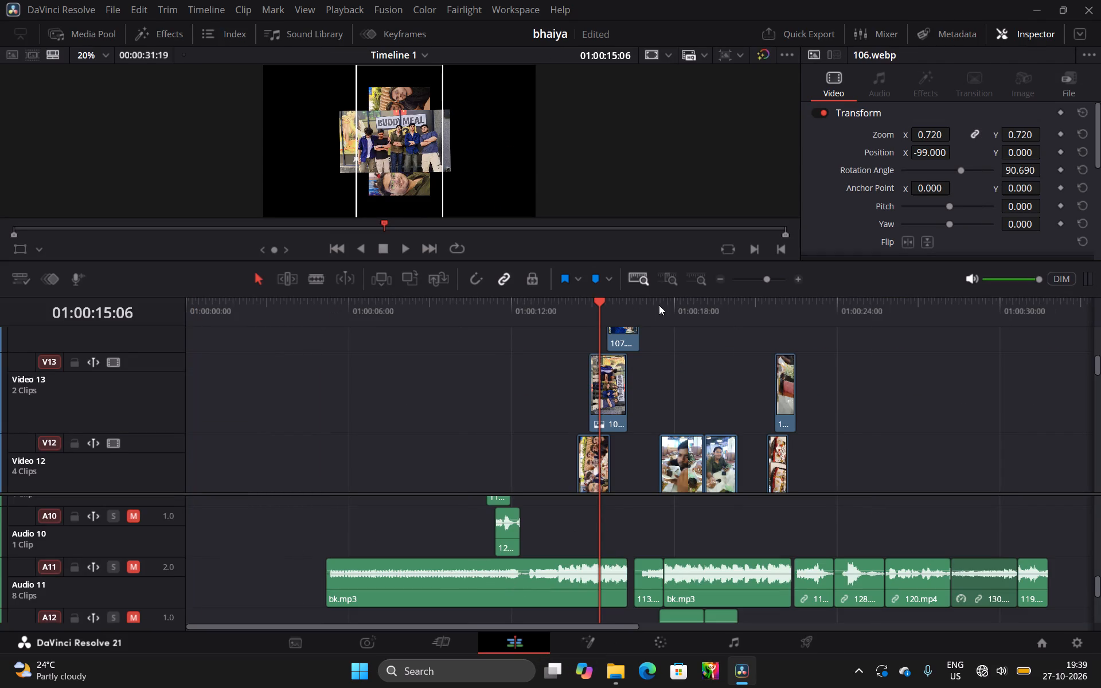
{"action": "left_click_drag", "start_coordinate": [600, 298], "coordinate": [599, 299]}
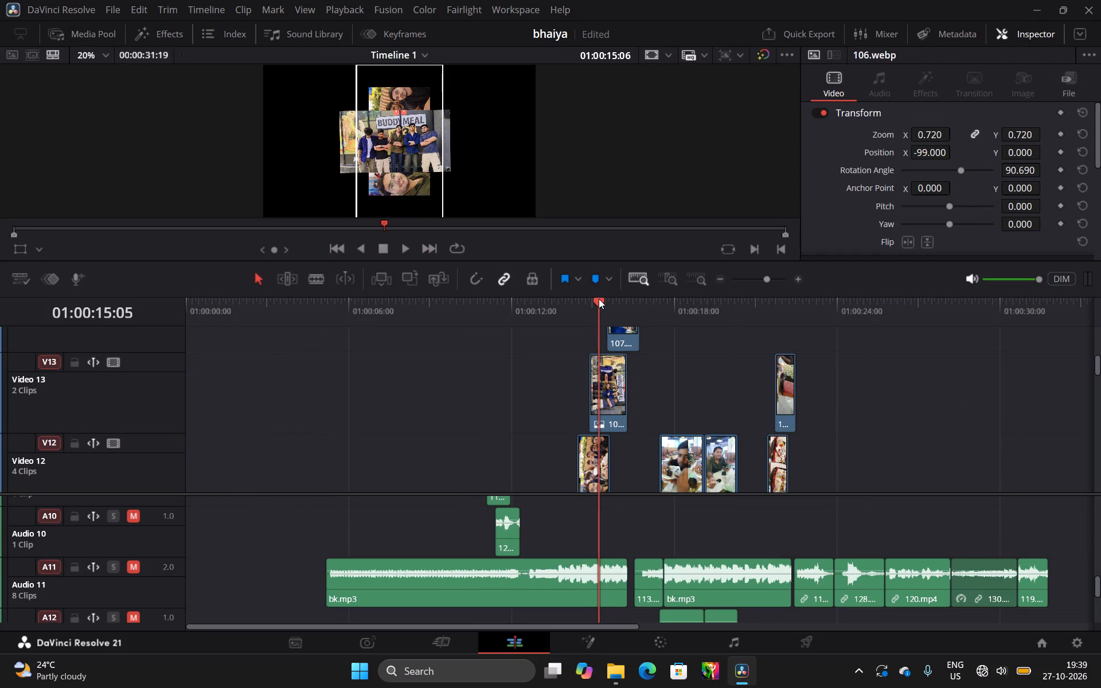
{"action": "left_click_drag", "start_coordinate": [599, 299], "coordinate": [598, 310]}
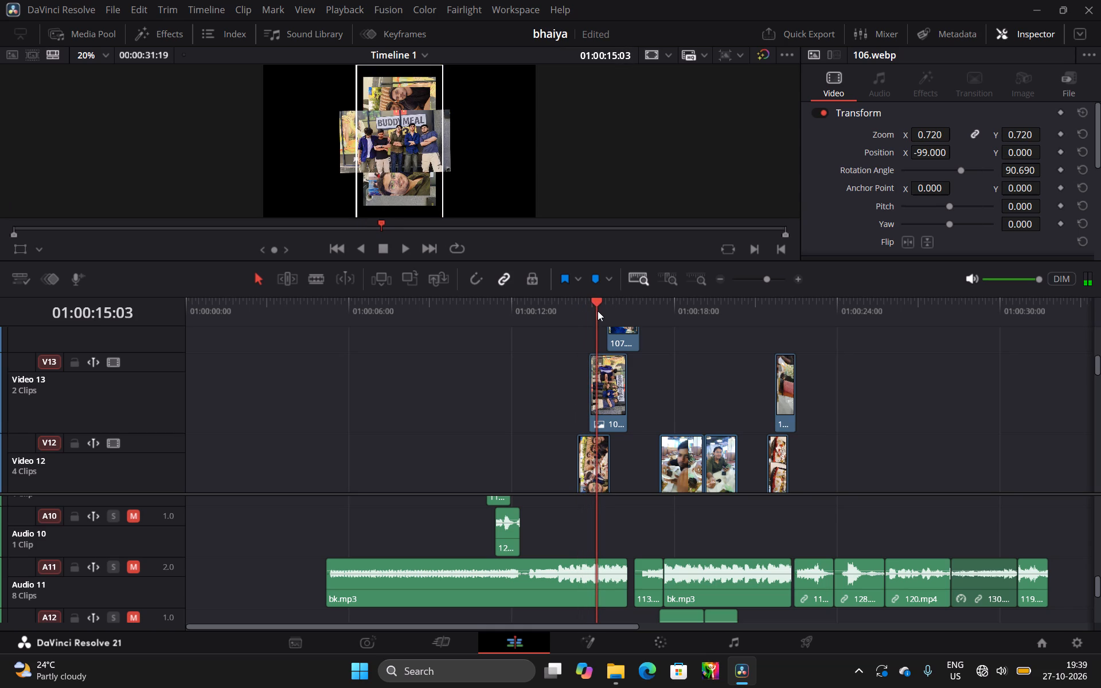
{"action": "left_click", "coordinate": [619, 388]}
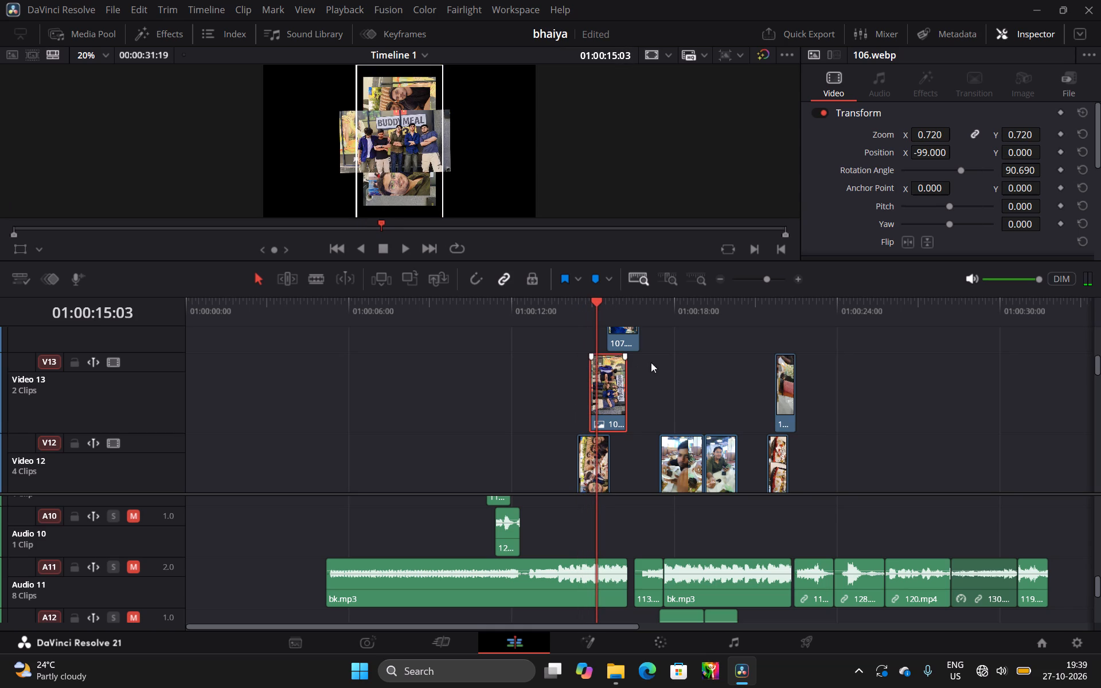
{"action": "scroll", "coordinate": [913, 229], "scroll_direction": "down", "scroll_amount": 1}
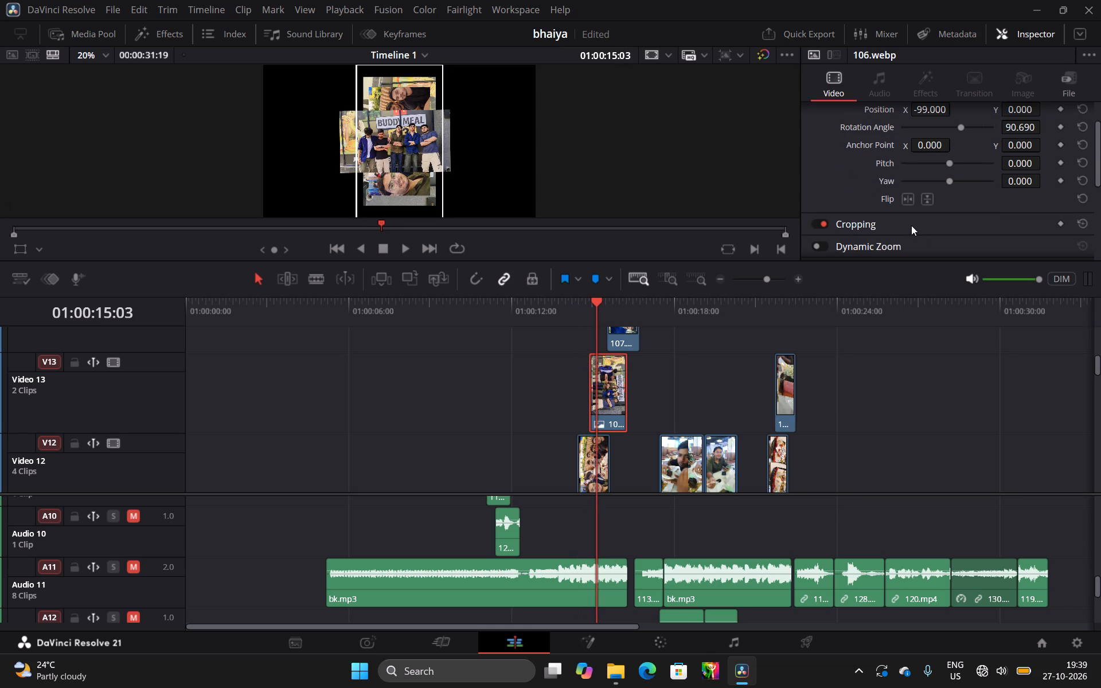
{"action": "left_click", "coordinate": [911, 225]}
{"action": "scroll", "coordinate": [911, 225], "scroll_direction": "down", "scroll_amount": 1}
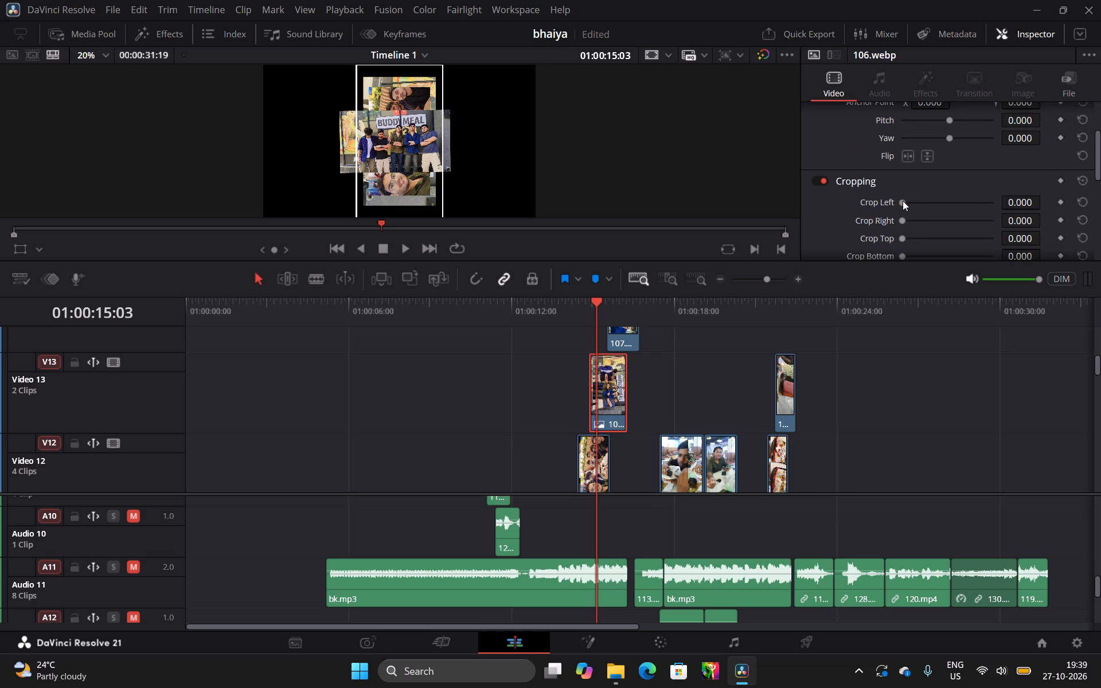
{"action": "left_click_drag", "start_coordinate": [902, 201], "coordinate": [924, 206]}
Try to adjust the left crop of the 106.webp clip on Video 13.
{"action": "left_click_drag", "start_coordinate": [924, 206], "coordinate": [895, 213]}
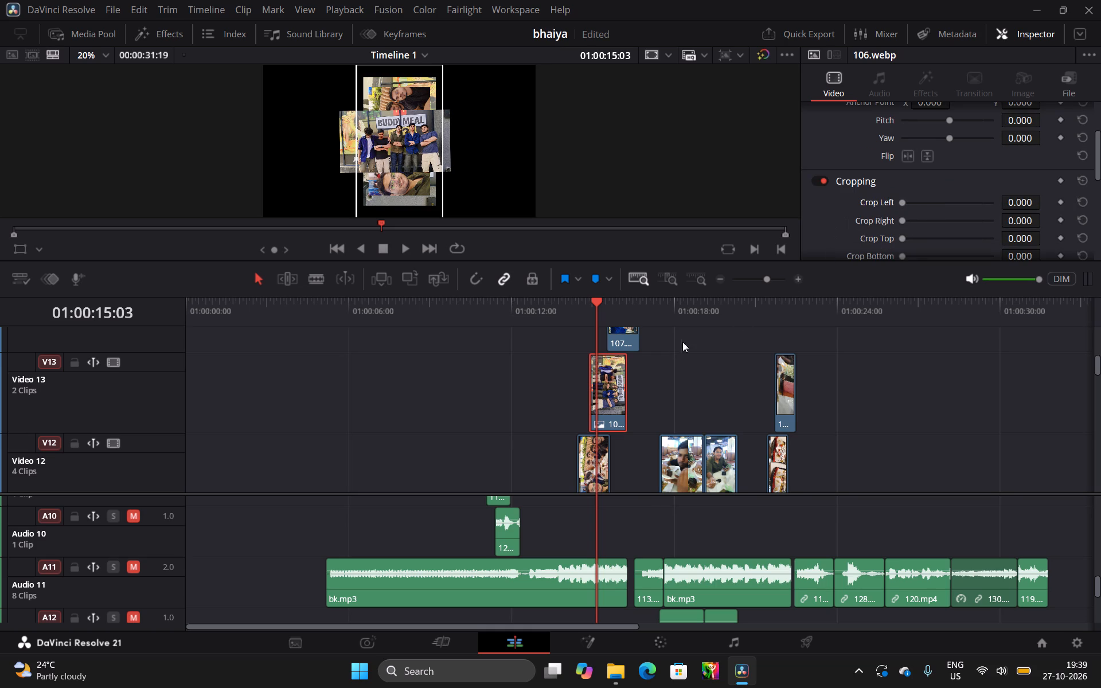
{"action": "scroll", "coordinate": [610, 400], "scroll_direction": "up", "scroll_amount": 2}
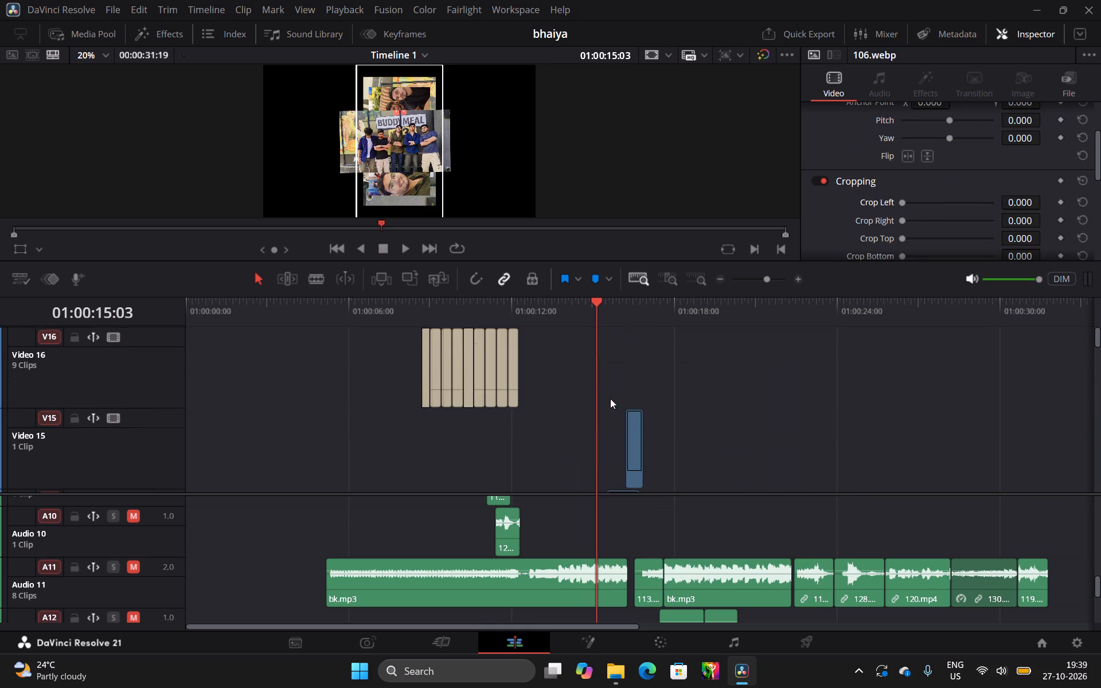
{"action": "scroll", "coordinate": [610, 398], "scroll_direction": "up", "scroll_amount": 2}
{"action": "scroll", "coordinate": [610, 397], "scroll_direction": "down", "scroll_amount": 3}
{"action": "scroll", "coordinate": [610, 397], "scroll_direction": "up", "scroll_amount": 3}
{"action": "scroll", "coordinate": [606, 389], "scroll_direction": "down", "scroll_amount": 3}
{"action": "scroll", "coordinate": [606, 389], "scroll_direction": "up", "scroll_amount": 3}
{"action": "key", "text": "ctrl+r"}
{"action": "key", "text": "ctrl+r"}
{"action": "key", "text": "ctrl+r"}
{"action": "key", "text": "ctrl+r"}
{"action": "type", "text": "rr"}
Play back Timeline 1 from about 01:00:04:07 to check the viewer.
{"action": "left_click_drag", "start_coordinate": [599, 299], "coordinate": [542, 299]}
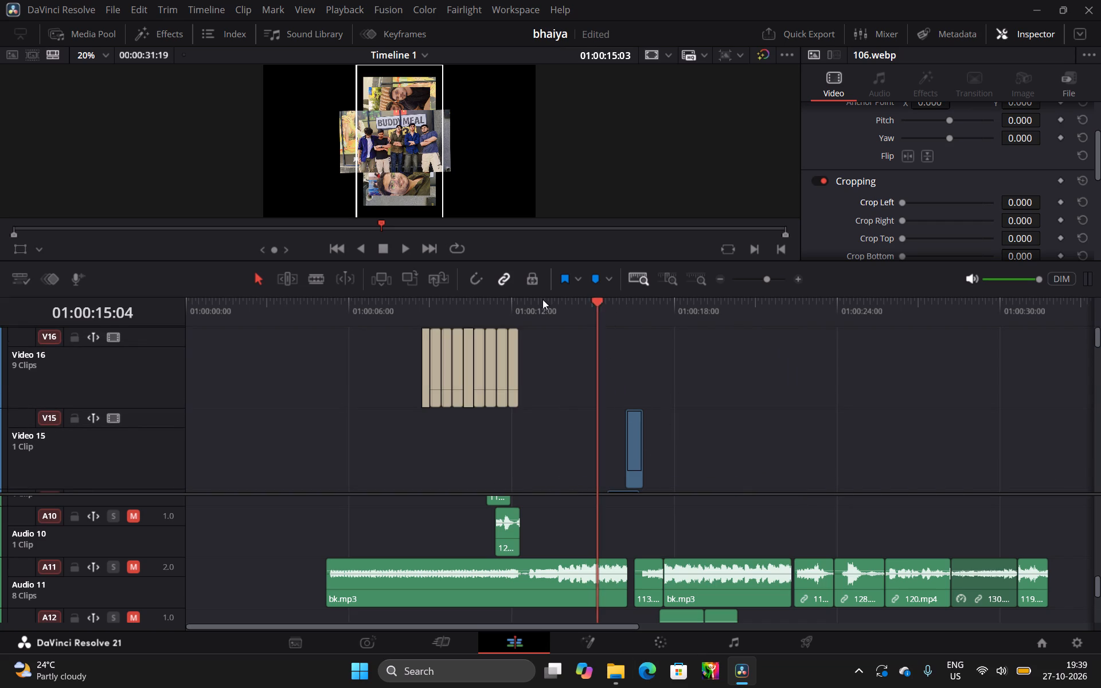
{"action": "left_click_drag", "start_coordinate": [542, 299], "coordinate": [303, 297]}
{"action": "left_click", "coordinate": [405, 251]}
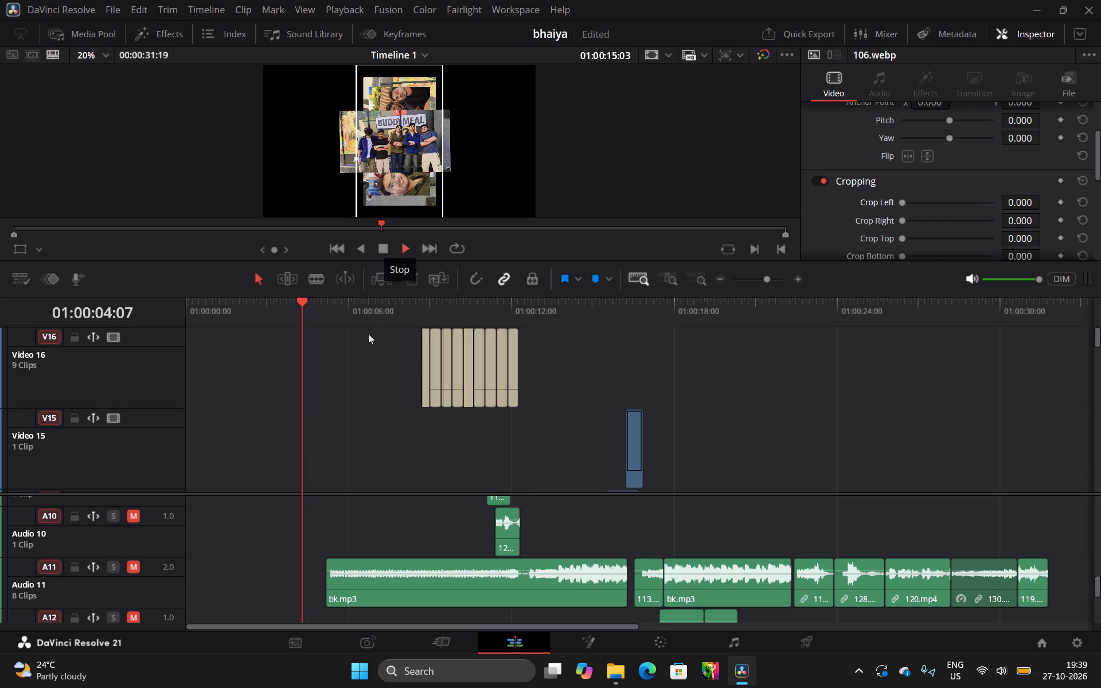
Close DaVinci Resolve, dismiss the WhatsApp notification and relaunch DaVinci Resolve from the desktop.
{"action": "left_click", "coordinate": [1092, 9]}
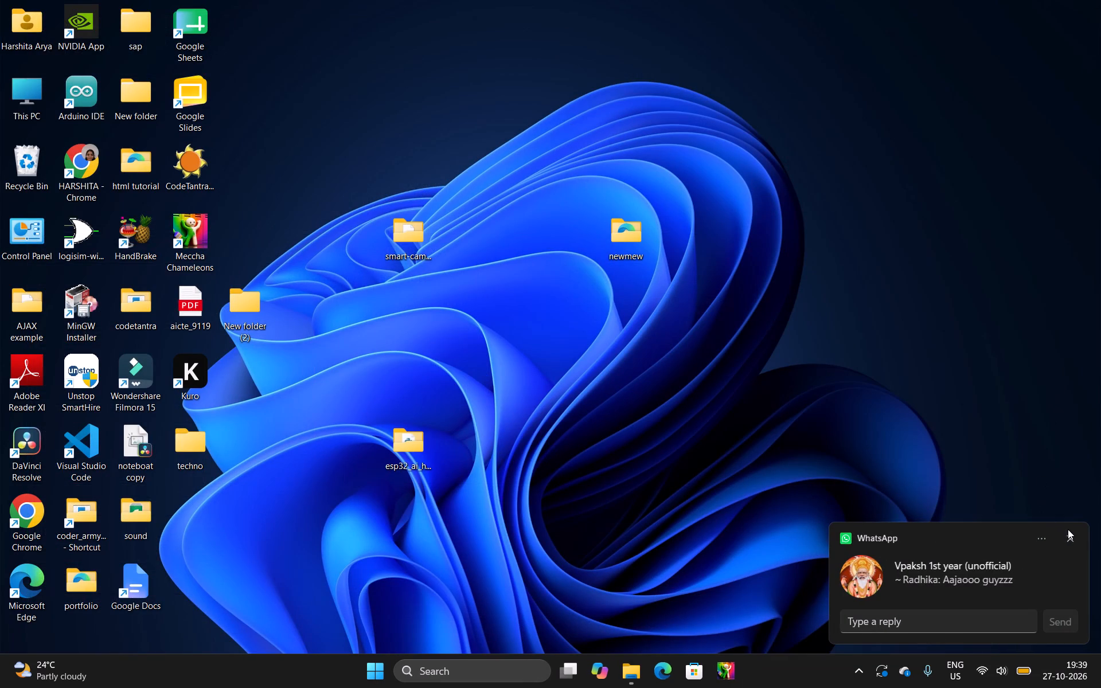
{"action": "left_click", "coordinate": [1071, 537]}
{"action": "double_click", "coordinate": [40, 442]}
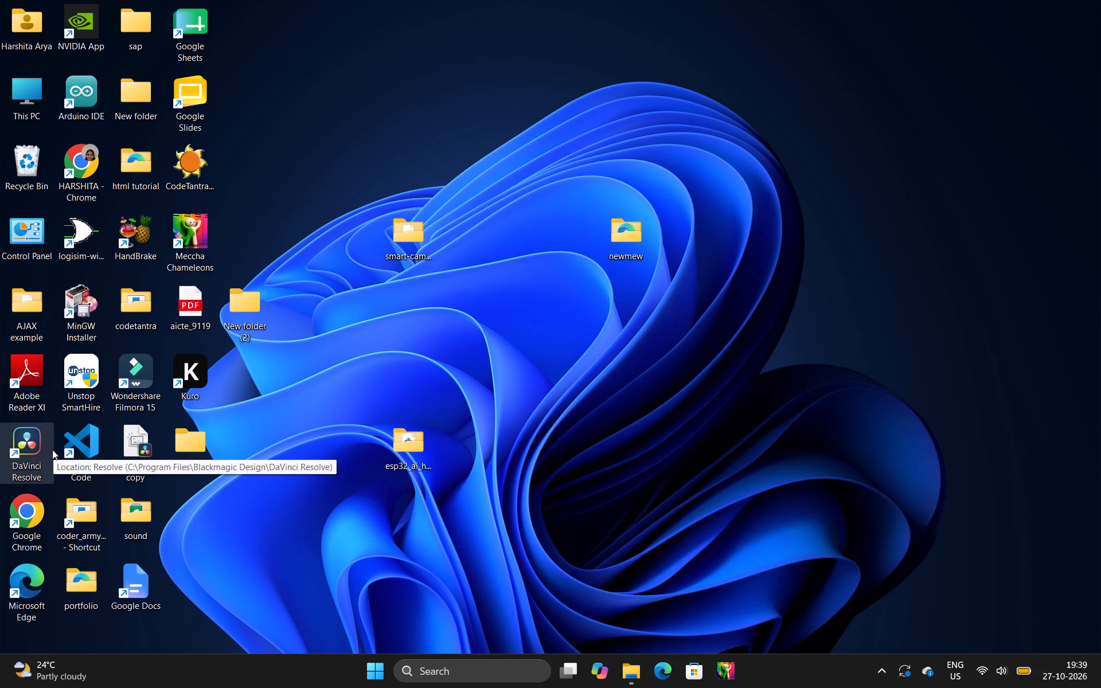
{"action": "double_click", "coordinate": [25, 438]}
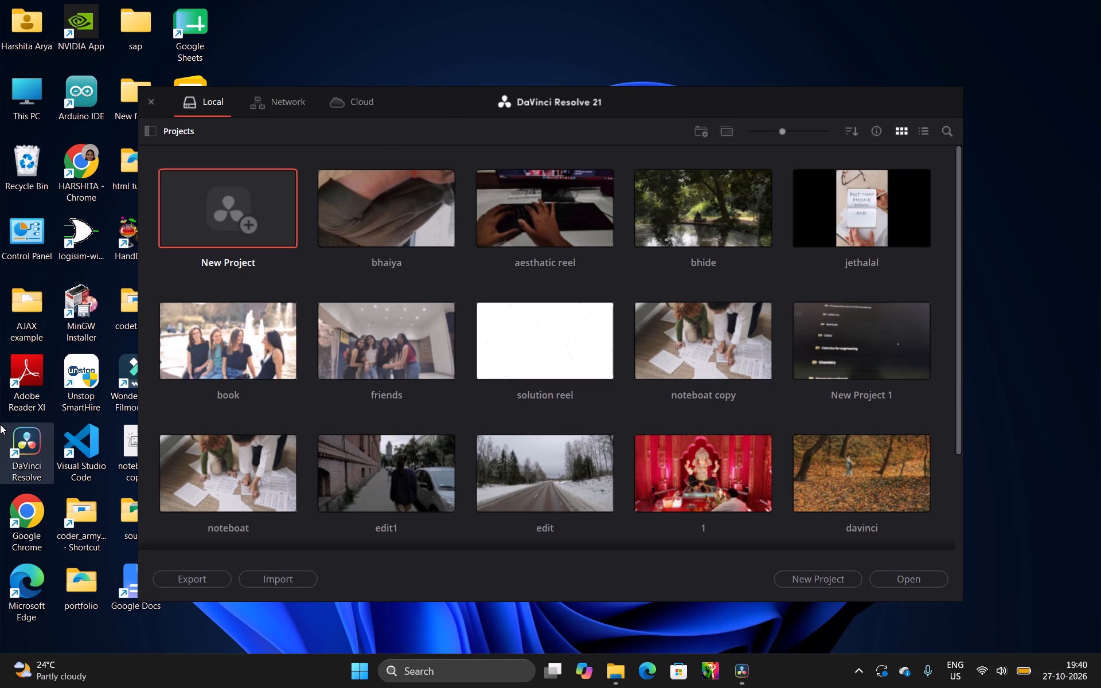
Reopen the bhaiya project from the local projects.
{"action": "double_click", "coordinate": [403, 229]}
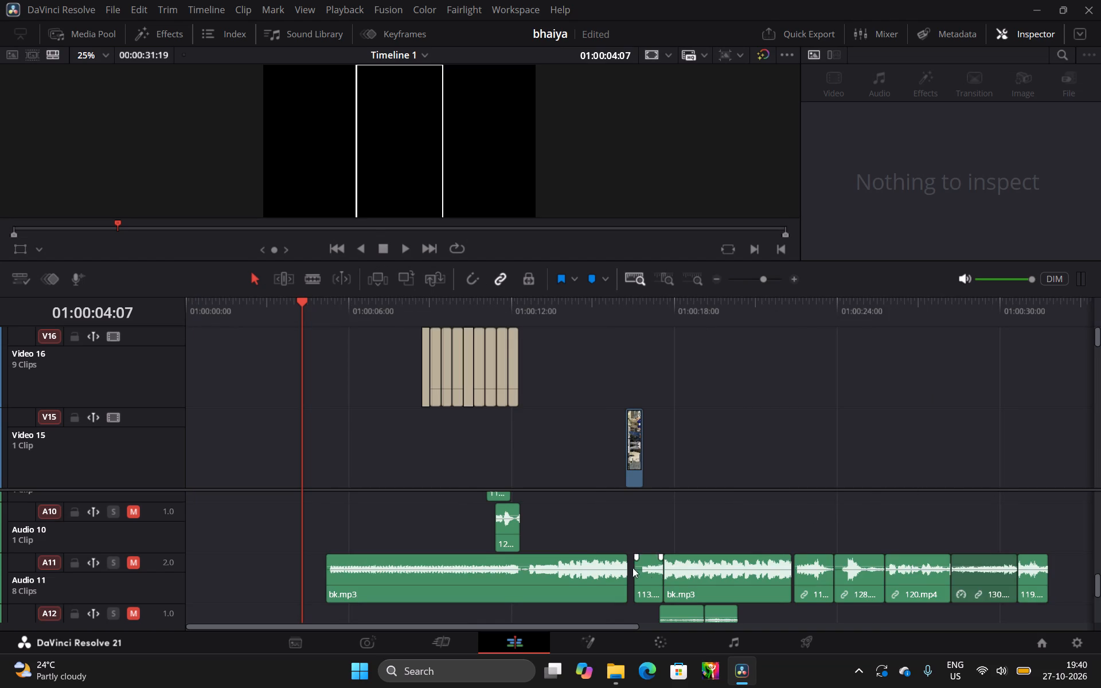
On the Deliver page, clear the render status of the memories.mov job and remove it from the render queue.
{"action": "left_click", "coordinate": [810, 636]}
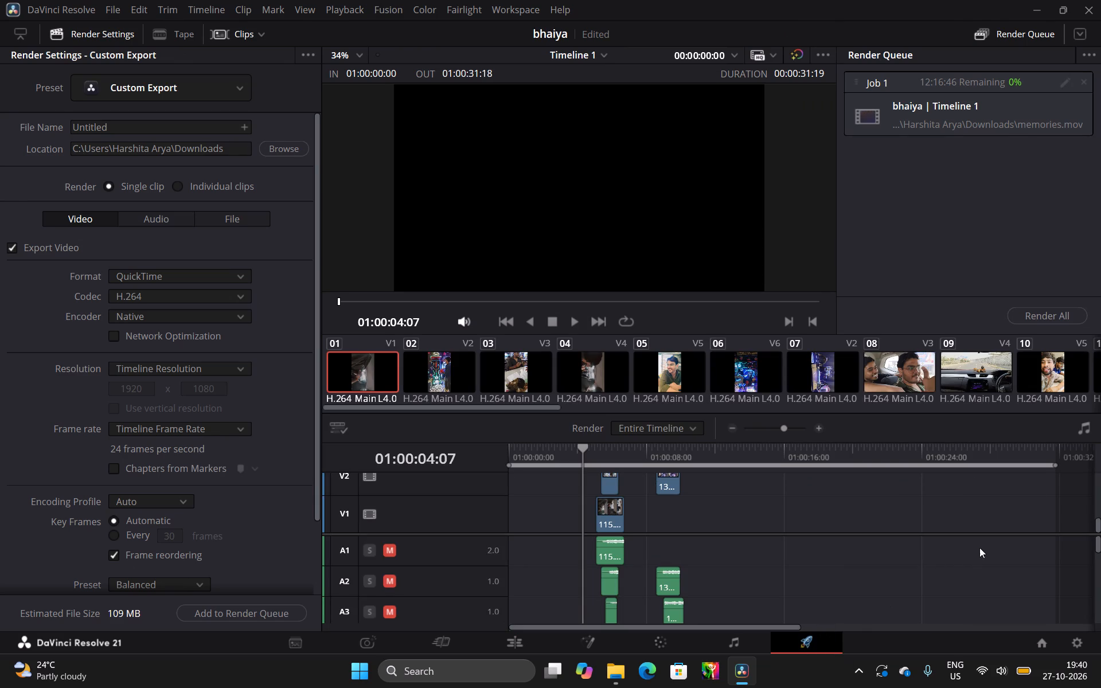
{"action": "right_click", "coordinate": [899, 83]}
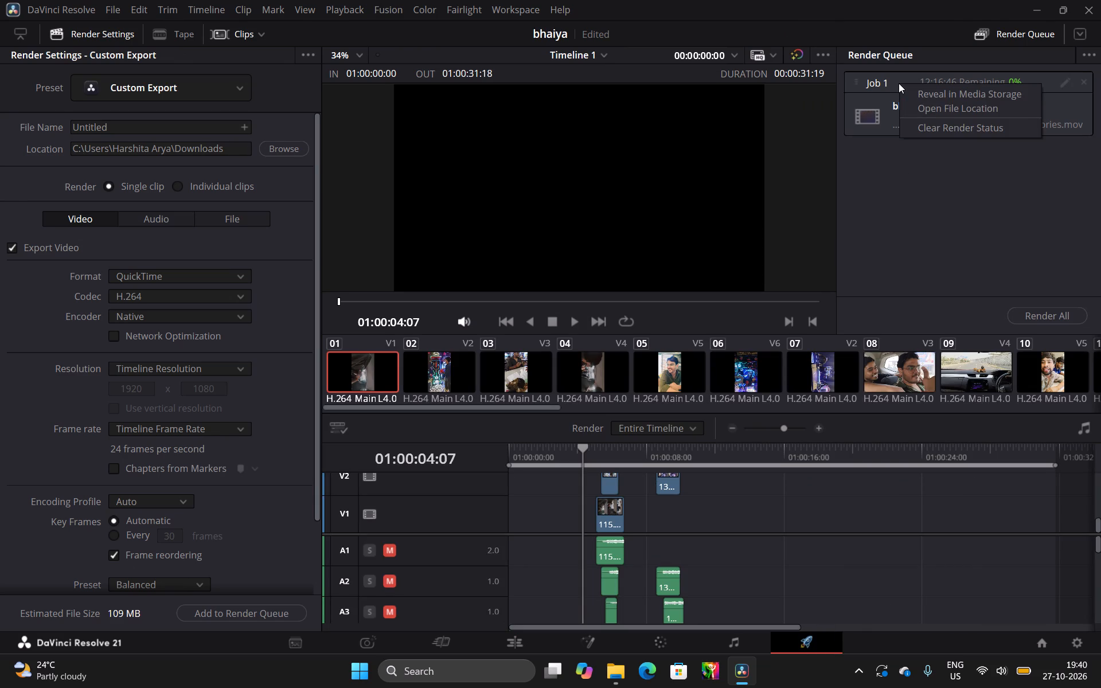
{"action": "left_click", "coordinate": [930, 127]}
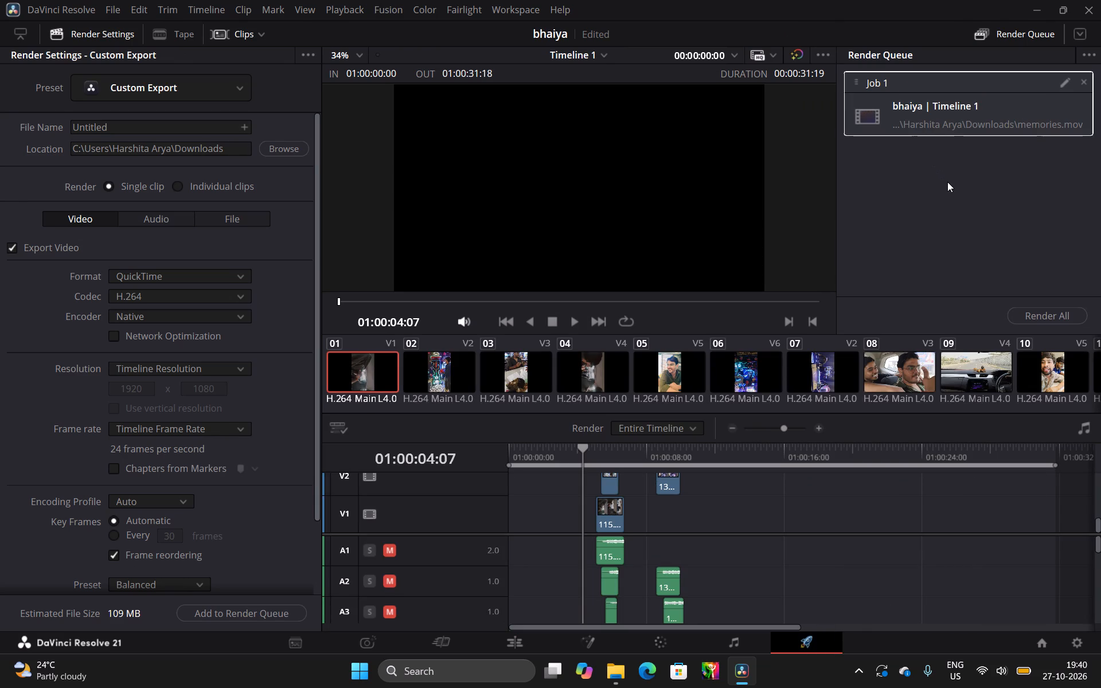
{"action": "left_click", "coordinate": [1084, 80]}
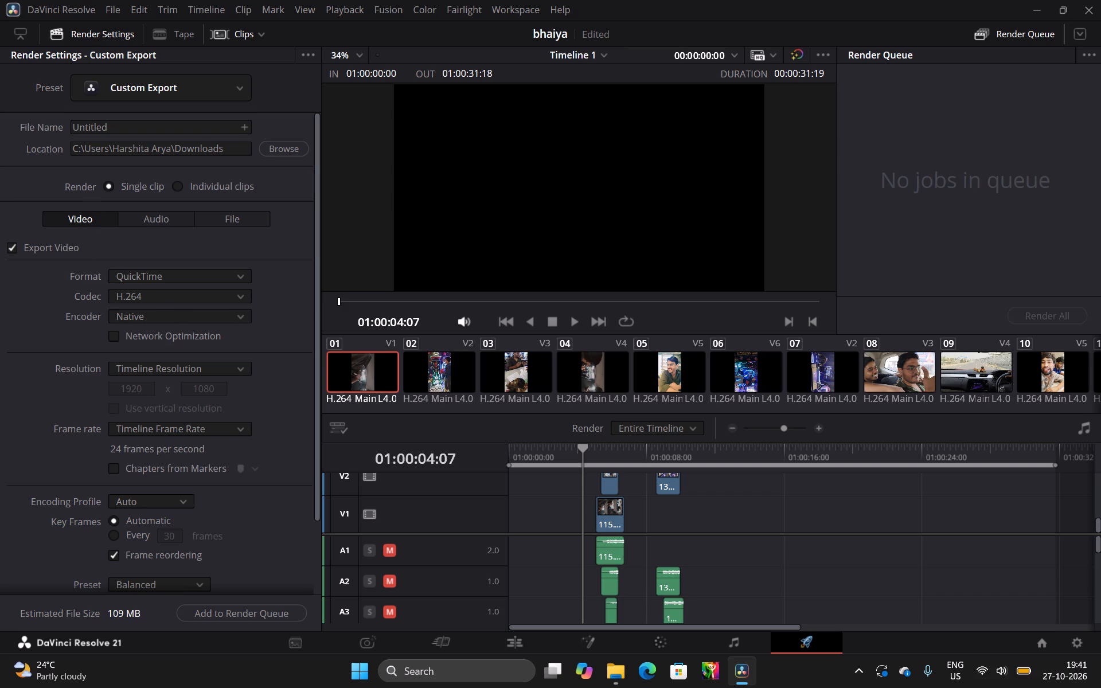
Look over the file name options and the audio and file render settings of the custom export.
{"action": "left_click", "coordinate": [119, 127]}
{"action": "left_click", "coordinate": [244, 127]}
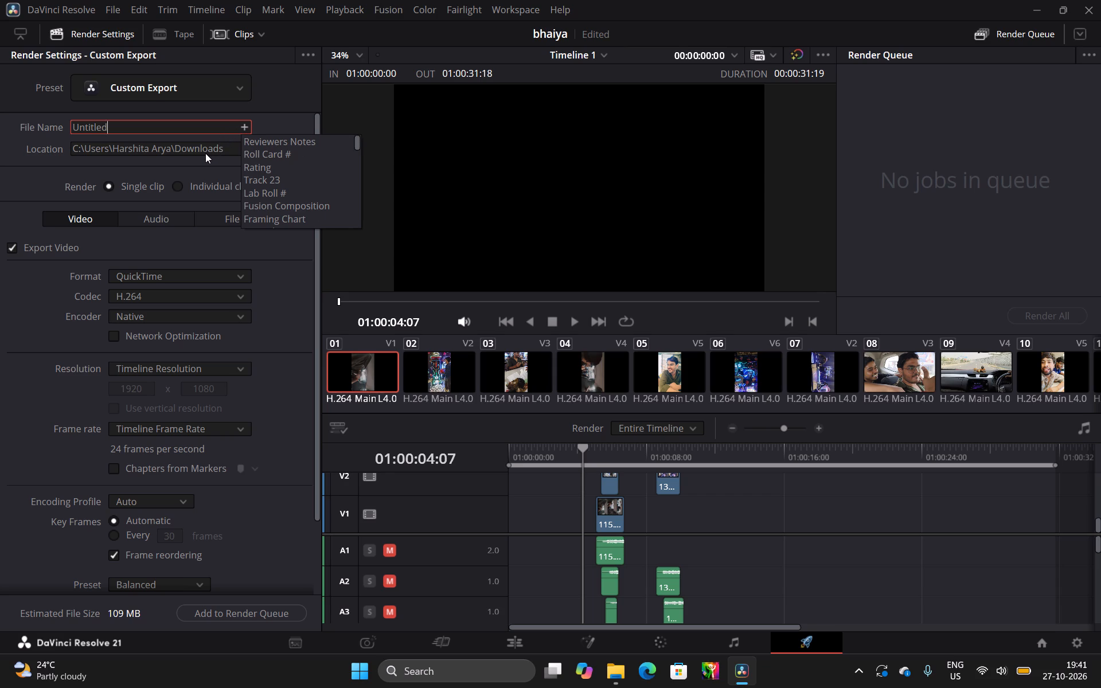
{"action": "left_click", "coordinate": [274, 257]}
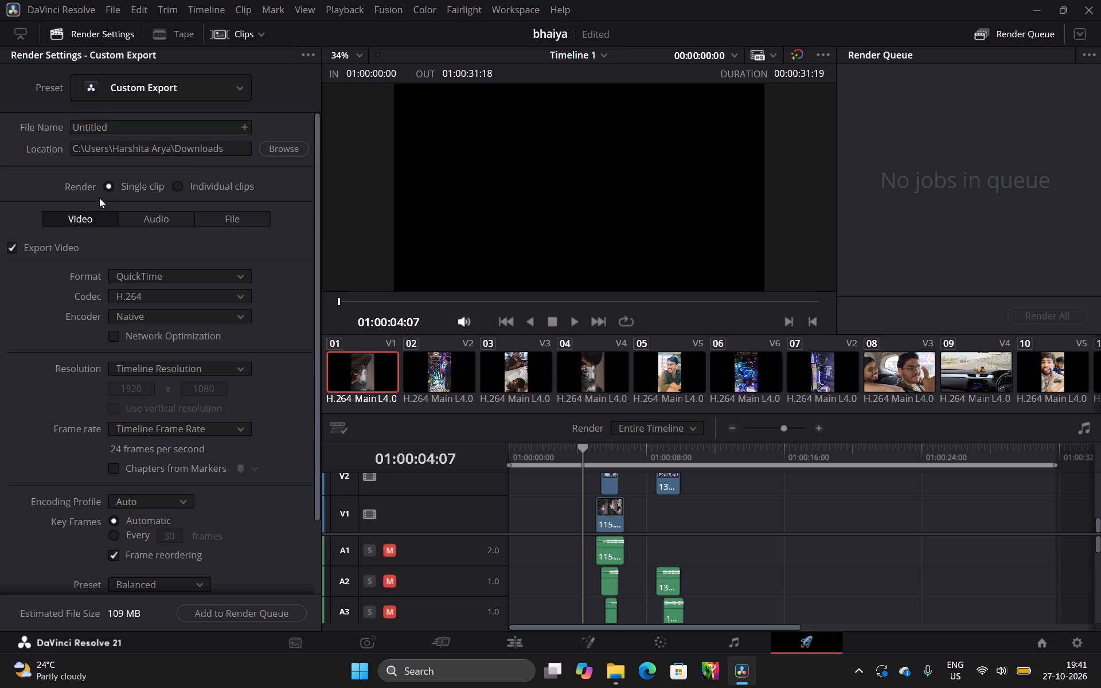
{"action": "left_click", "coordinate": [159, 219]}
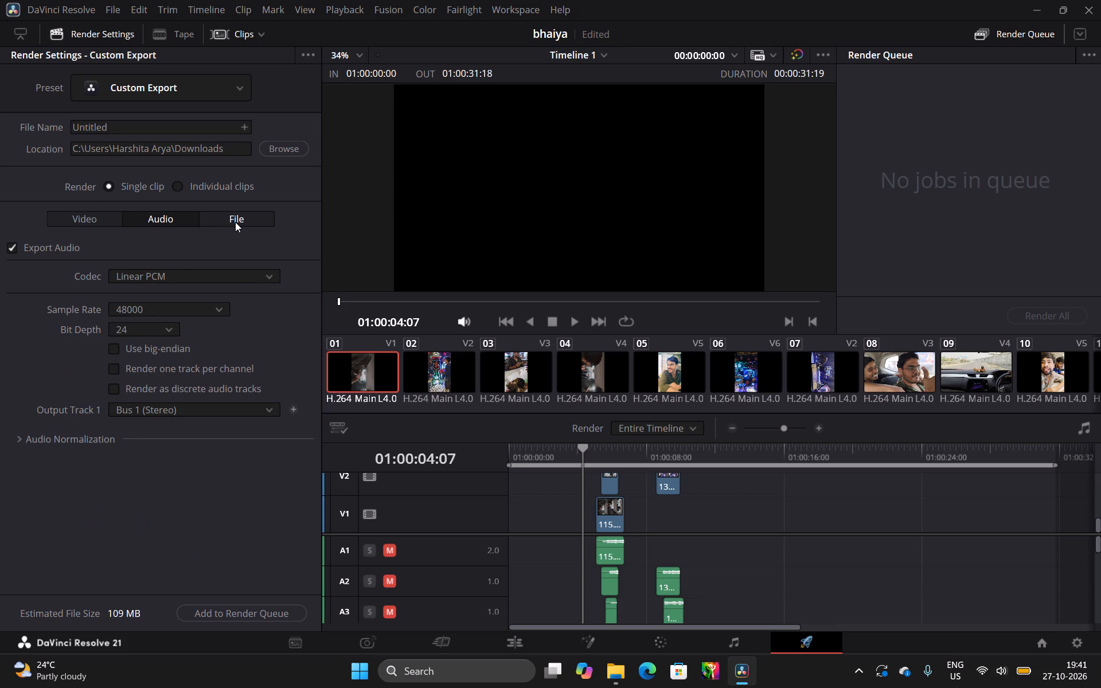
{"action": "left_click", "coordinate": [235, 222]}
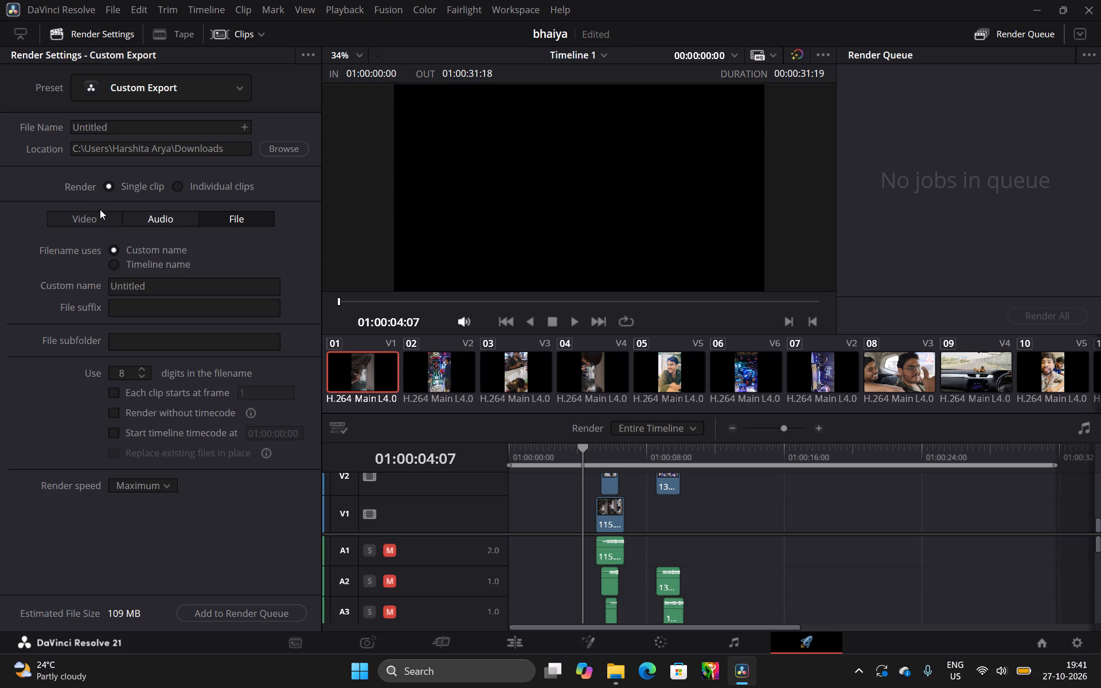
{"action": "left_click", "coordinate": [100, 209]}
{"action": "left_click", "coordinate": [98, 212]}
Set the export format to MP4 and the video codec to H.264.
{"action": "left_click", "coordinate": [169, 273]}
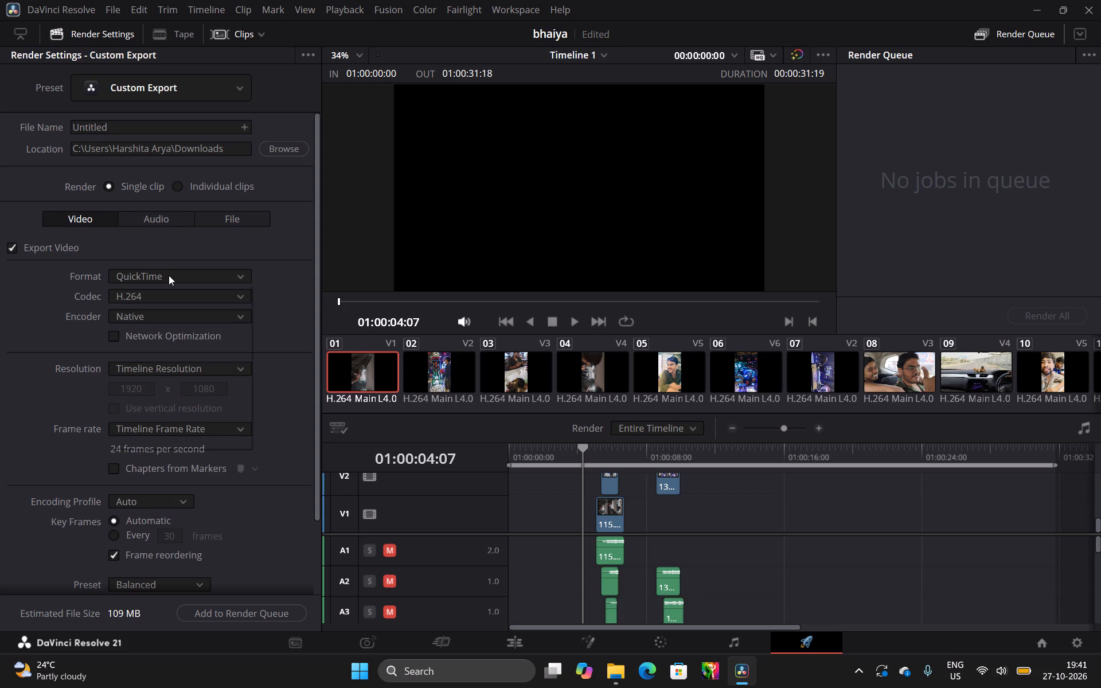
{"action": "left_click", "coordinate": [145, 374]}
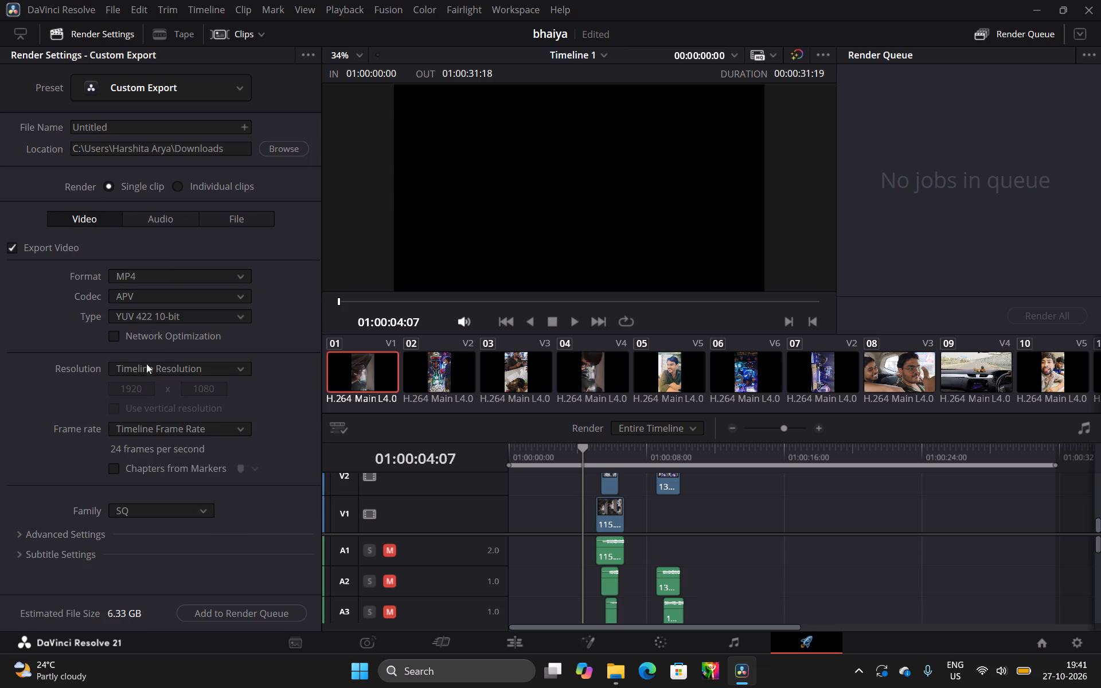
{"action": "left_click", "coordinate": [197, 297]}
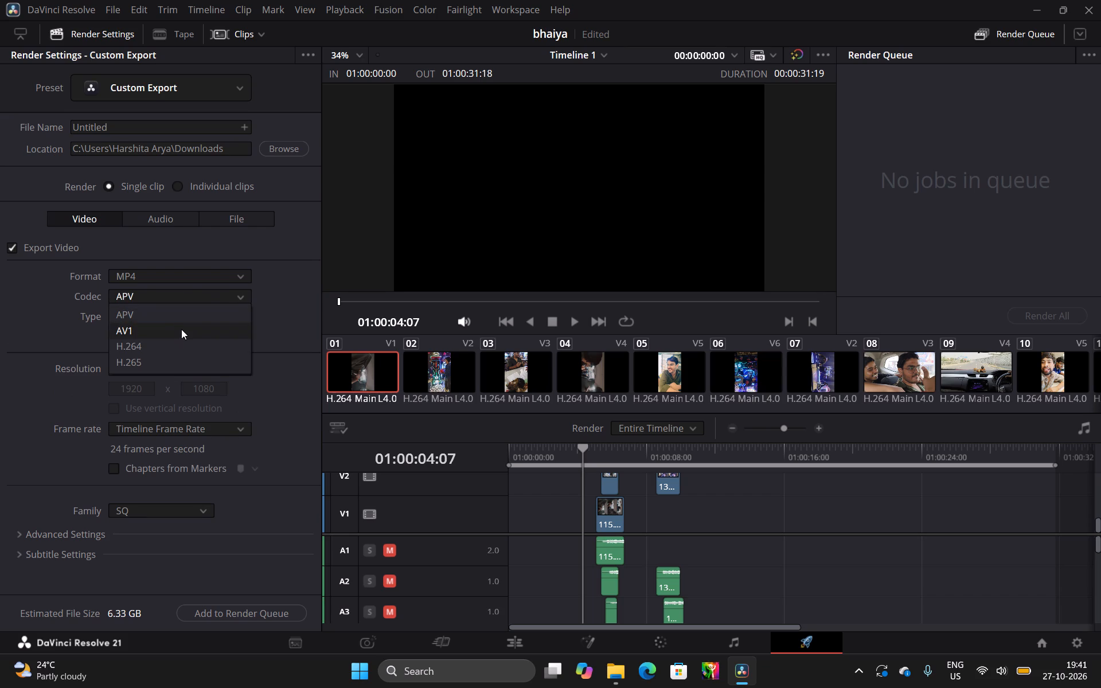
{"action": "left_click", "coordinate": [175, 352]}
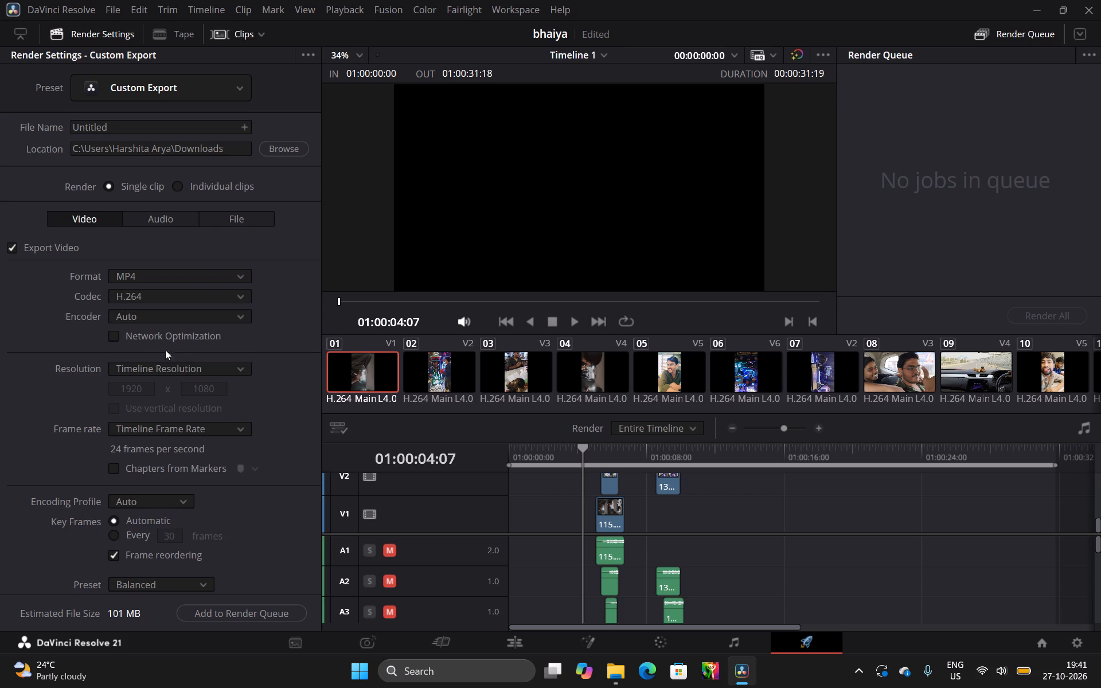
Add Timeline 1 to the render queue with the output renamed to instant in the Downloads folder.
{"action": "scroll", "coordinate": [145, 494], "scroll_direction": "down", "scroll_amount": 2}
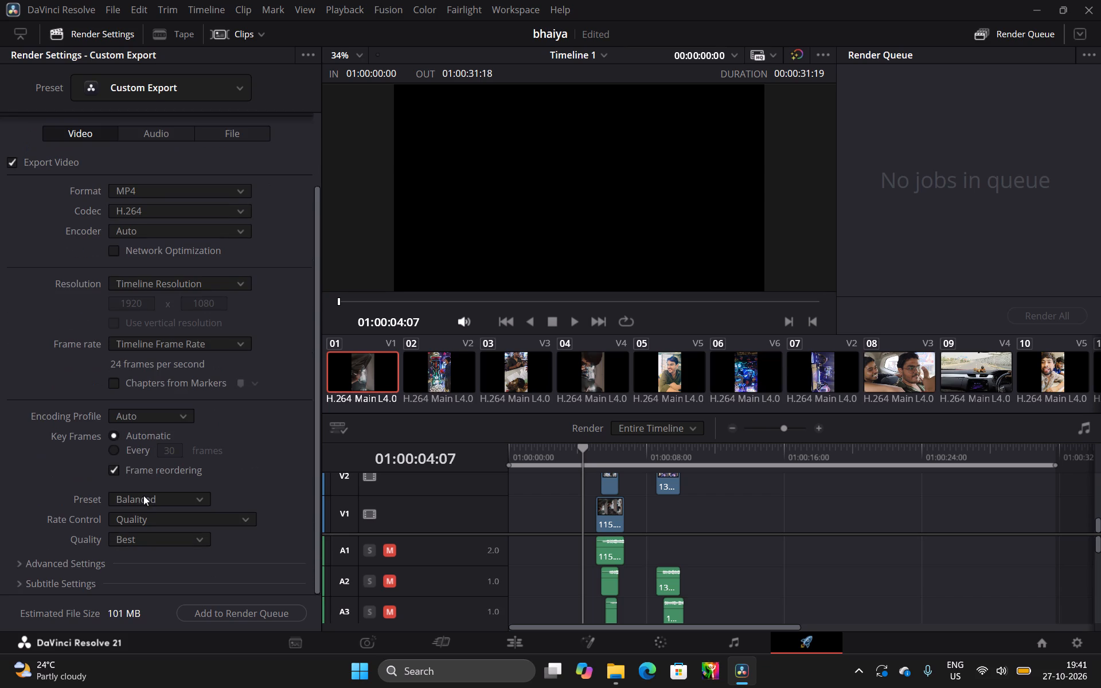
{"action": "scroll", "coordinate": [143, 495], "scroll_direction": "down", "scroll_amount": 1}
{"action": "left_click", "coordinate": [205, 613]}
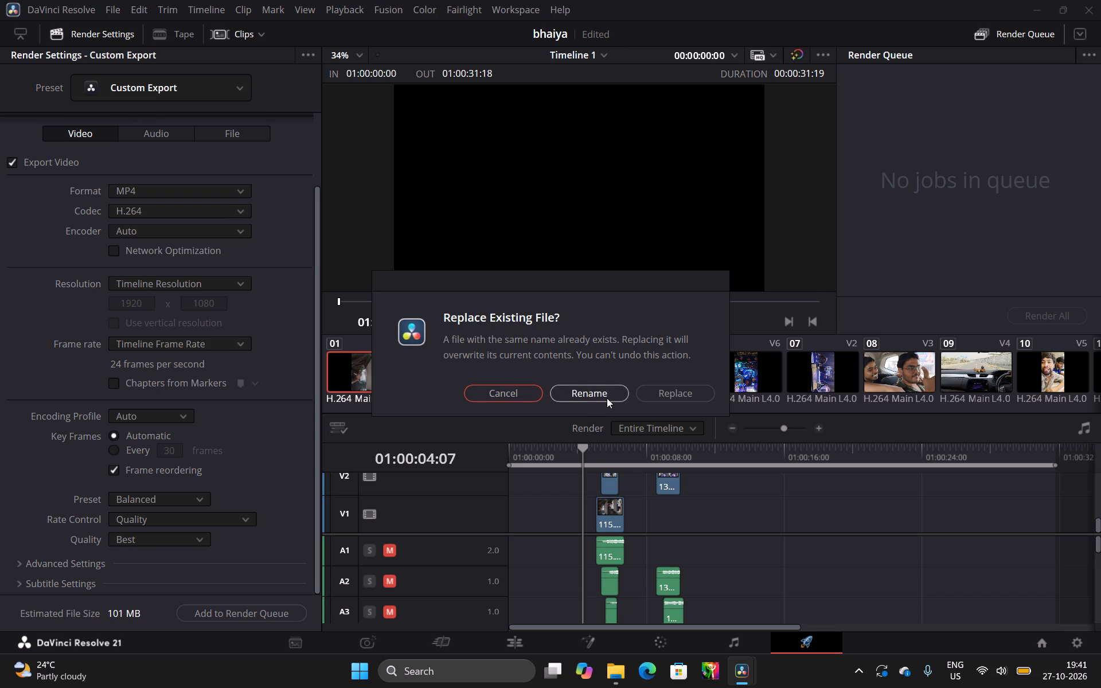
{"action": "left_click", "coordinate": [598, 395]}
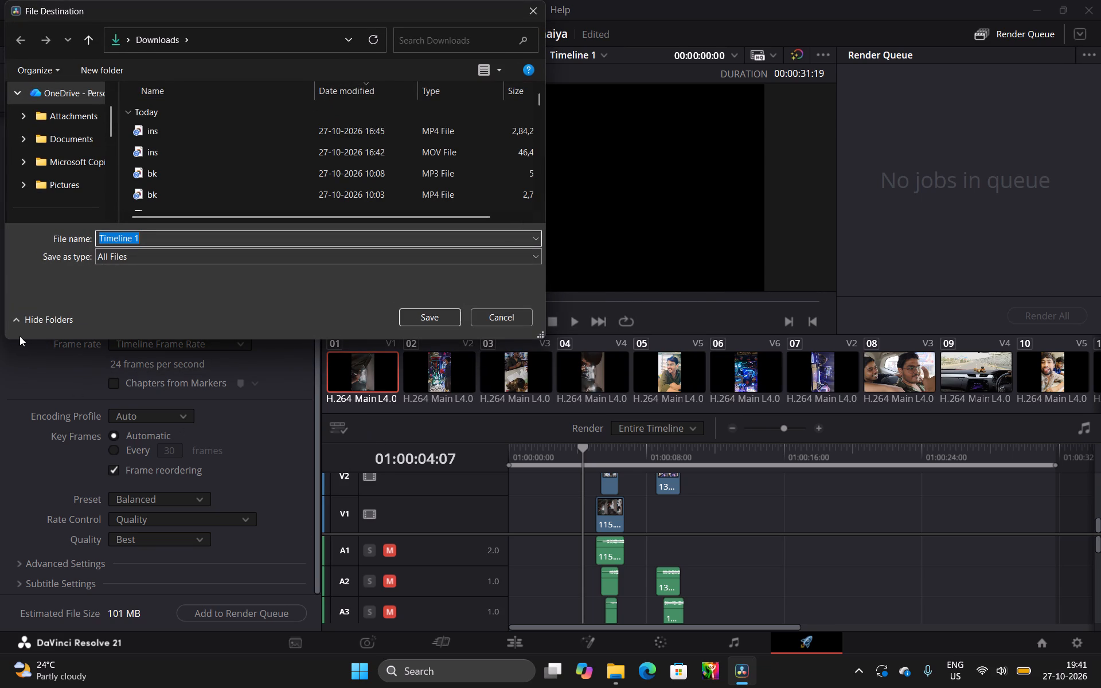
{"action": "key", "text": "BackSpace"}
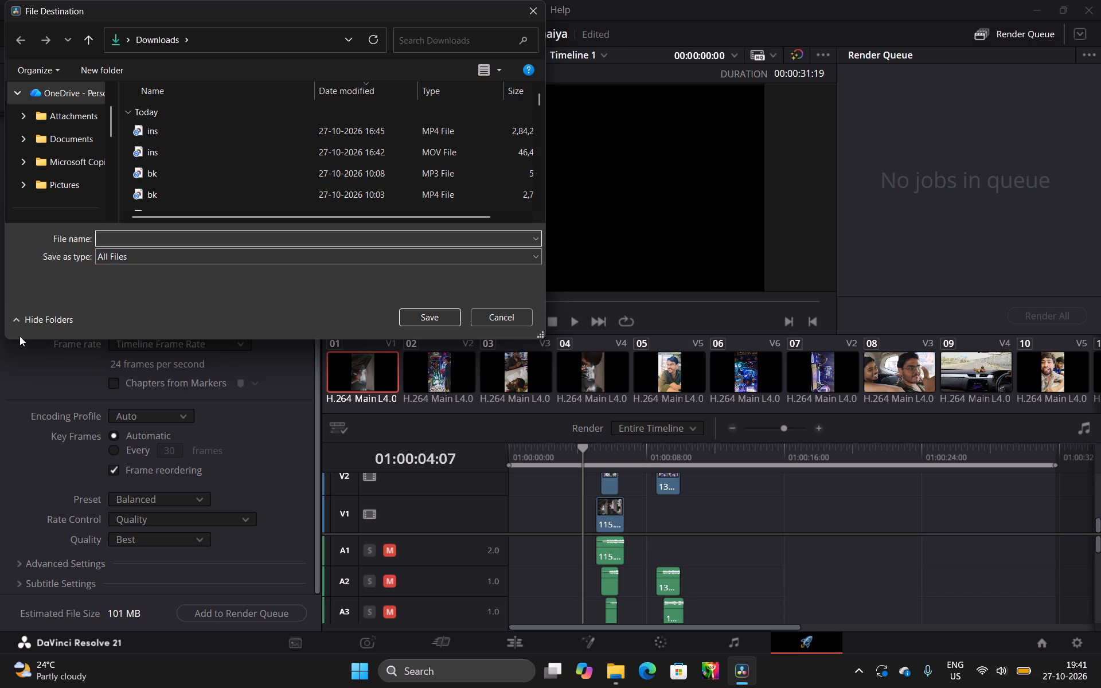
{"action": "type", "text": "instant"}
{"action": "key", "text": "Return"}
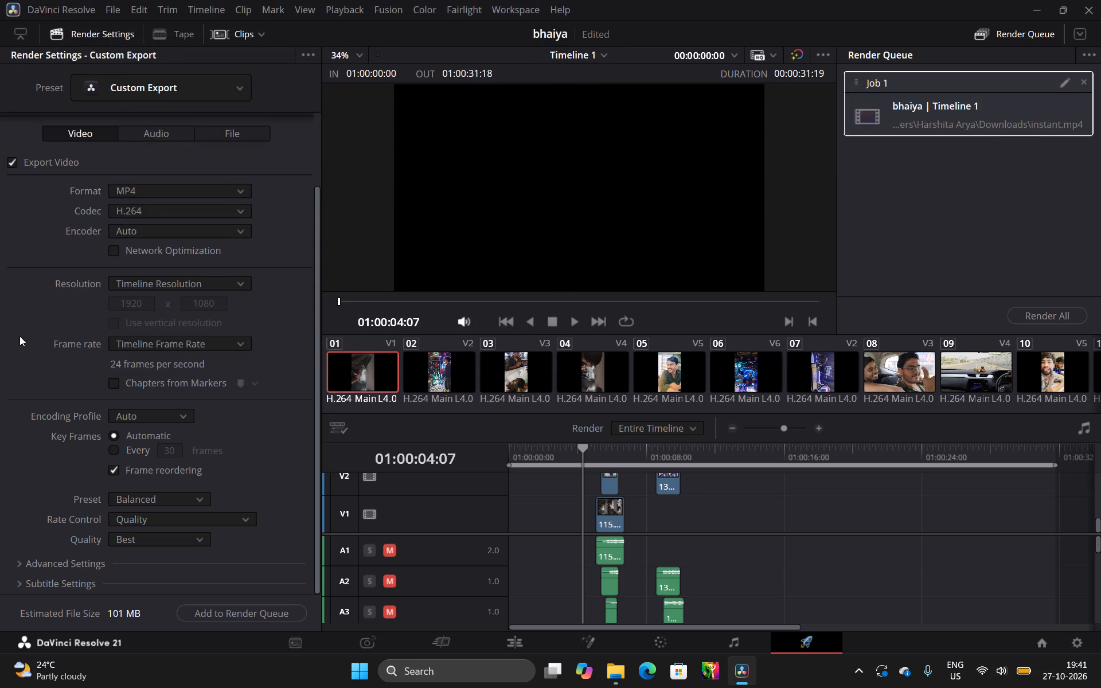
Render the queued instant.mp4 job.
{"action": "left_click", "coordinate": [1057, 315]}
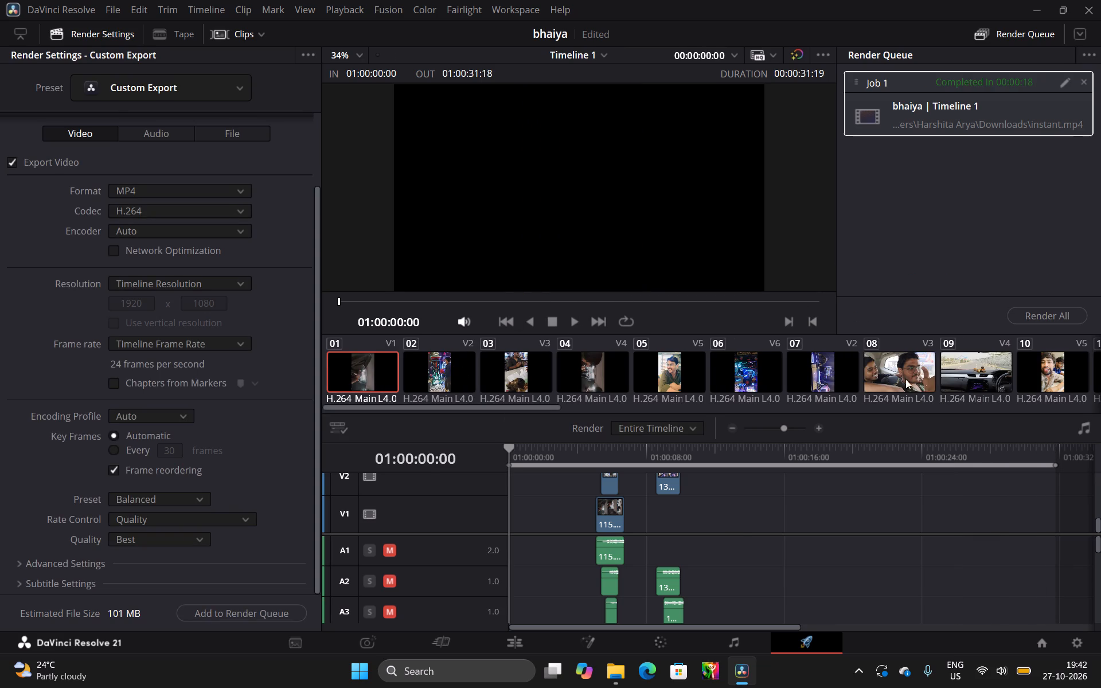
Switch to File Explorer, refresh the Downloads folder, and play back the rendered instant MP4 video to check it.
{"action": "left_click", "coordinate": [610, 669]}
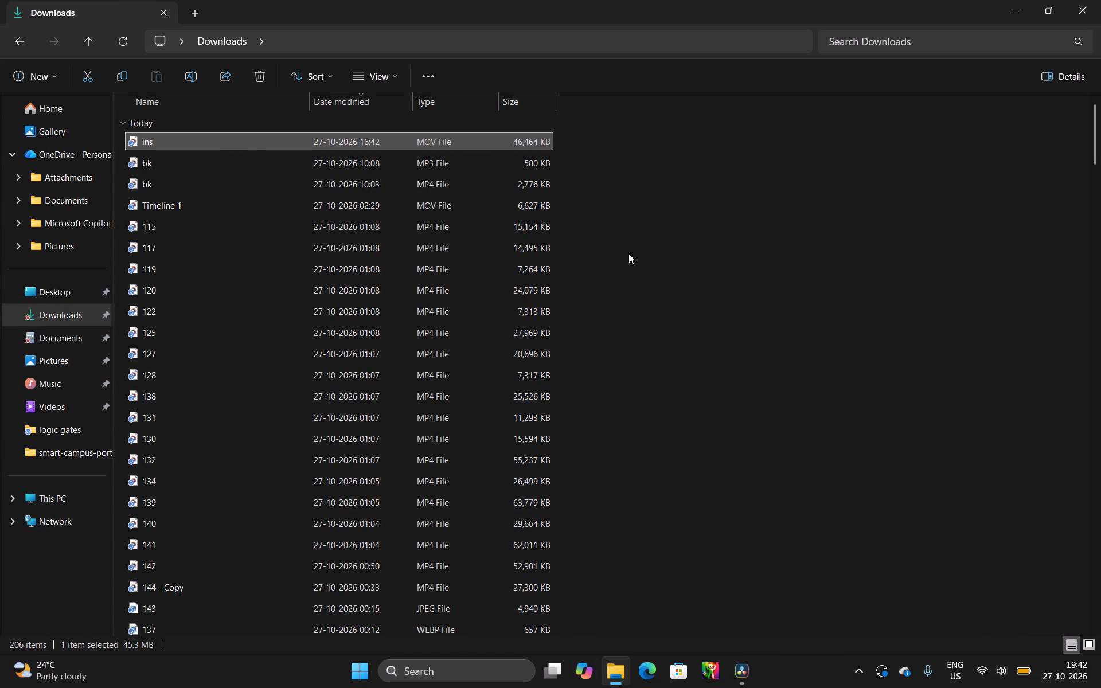
{"action": "key", "text": "ctrl+r"}
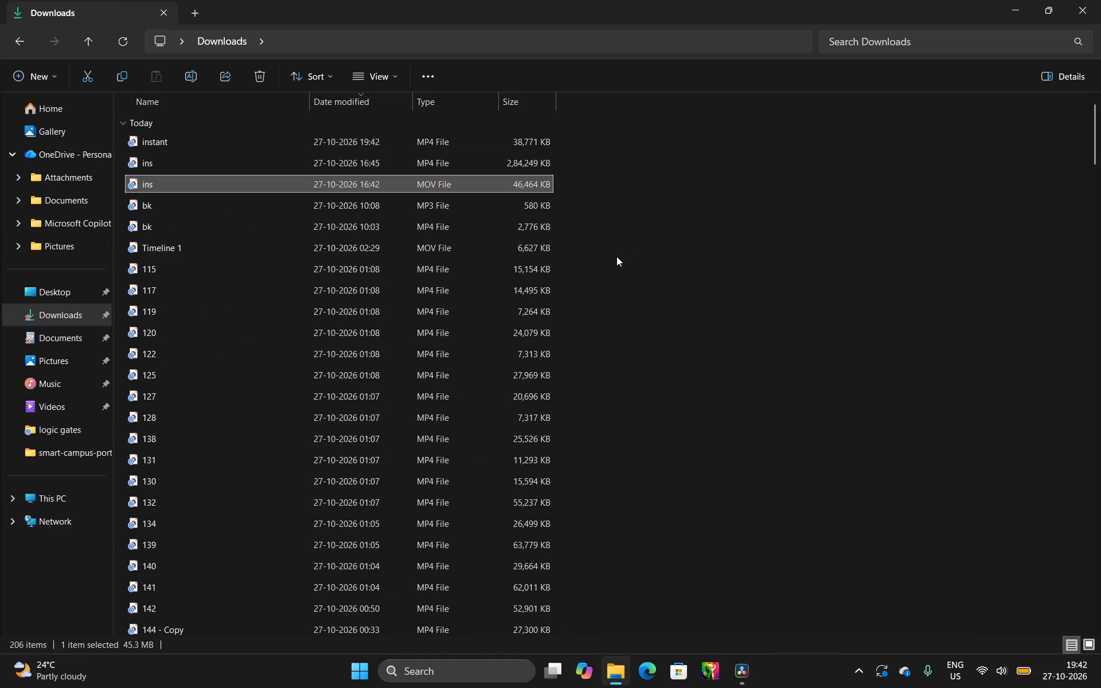
{"action": "double_click", "coordinate": [467, 140]}
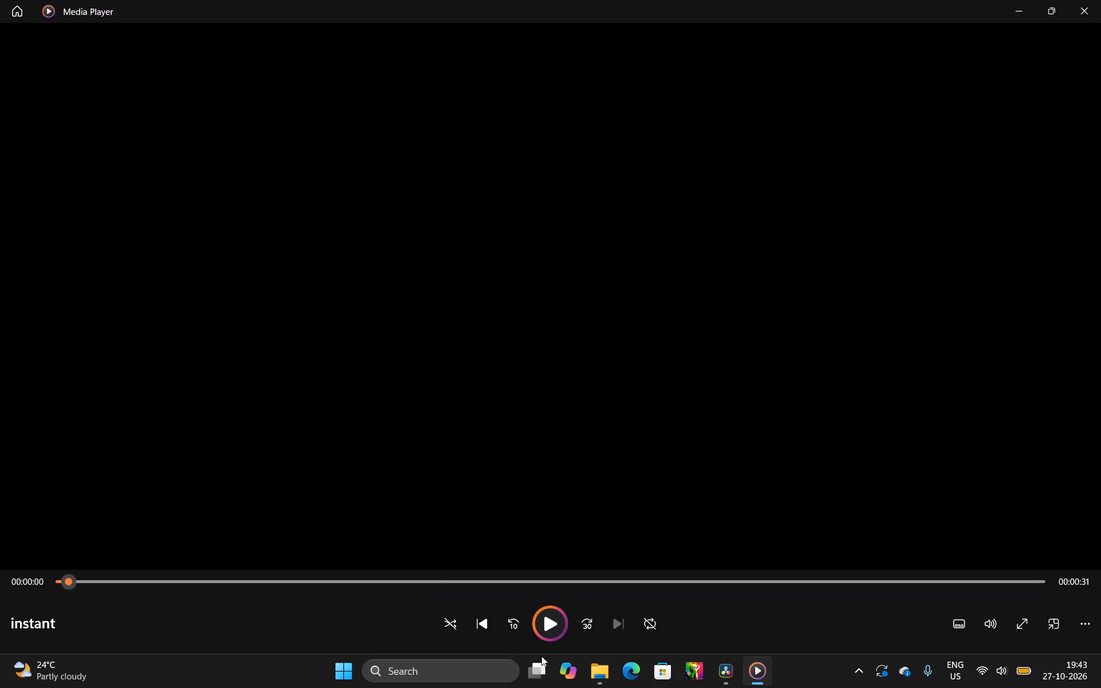
{"action": "left_click", "coordinate": [551, 626]}
{"action": "left_click", "coordinate": [1096, 8]}
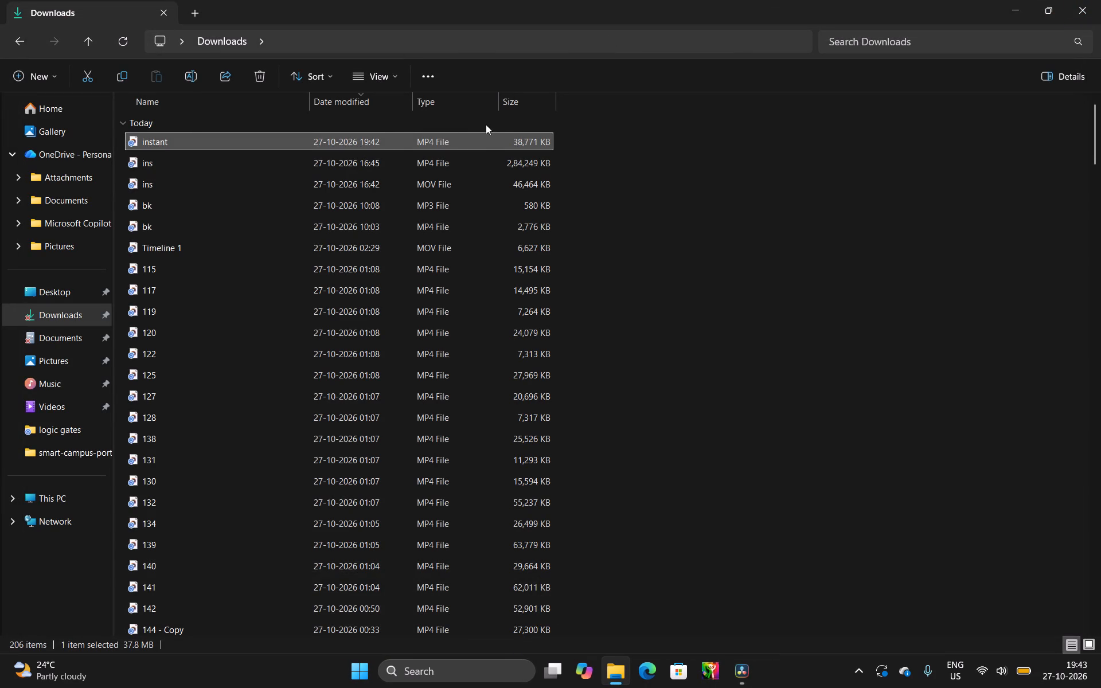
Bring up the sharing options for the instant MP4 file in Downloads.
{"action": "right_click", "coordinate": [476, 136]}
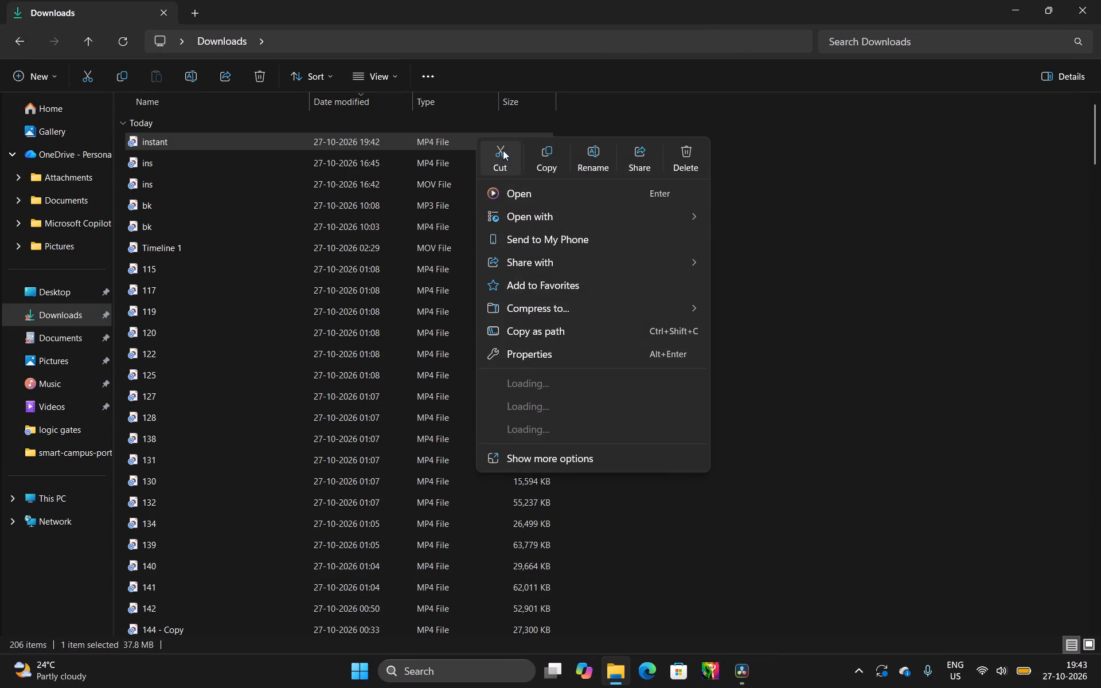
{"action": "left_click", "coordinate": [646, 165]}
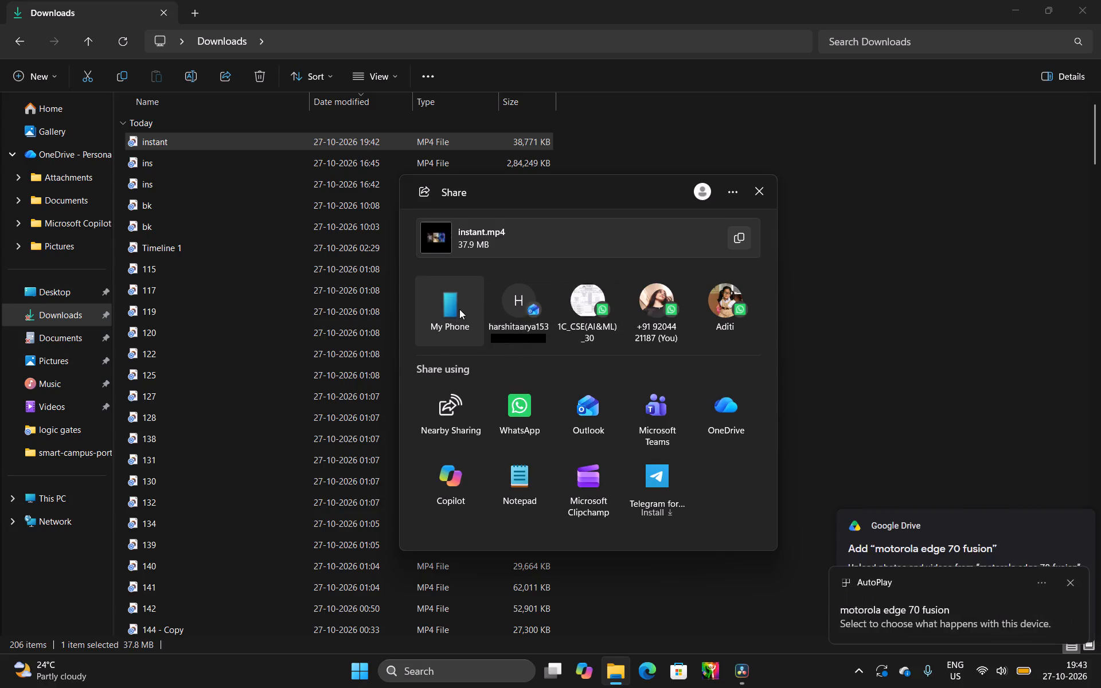
Choose Import Photos and Videos with Photos as the AutoPlay action for the connected motorola edge 70 fusion.
{"action": "left_click", "coordinate": [906, 619]}
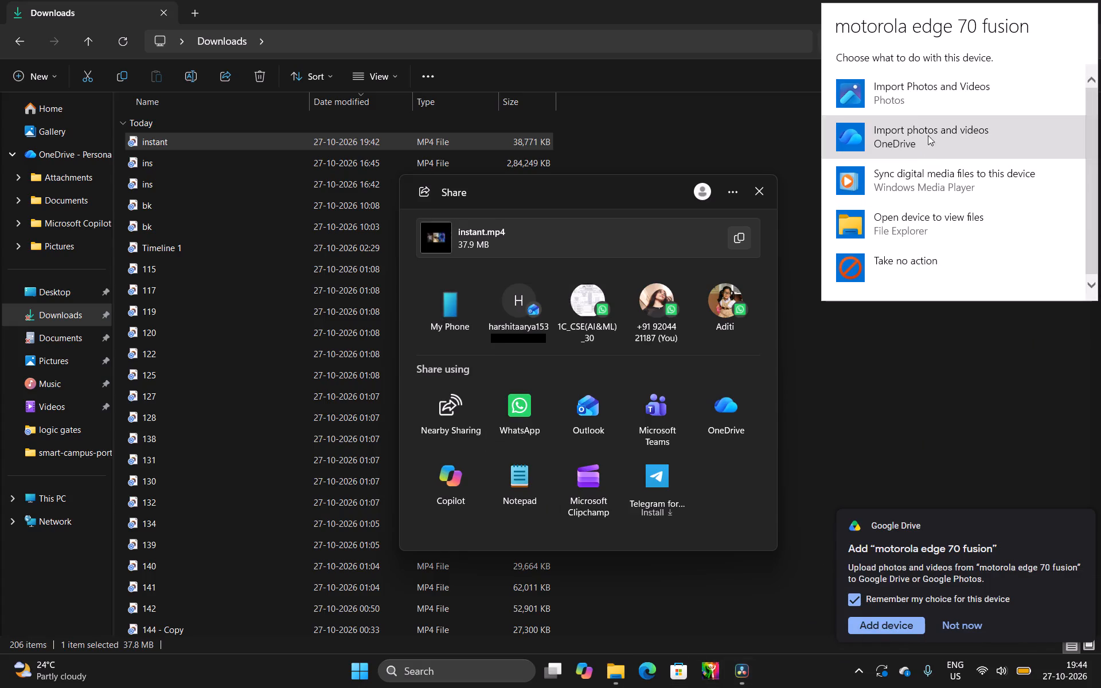
{"action": "scroll", "coordinate": [929, 148], "scroll_direction": "down", "scroll_amount": 2}
{"action": "scroll", "coordinate": [929, 151], "scroll_direction": "up", "scroll_amount": 1}
{"action": "left_click", "coordinate": [934, 97]}
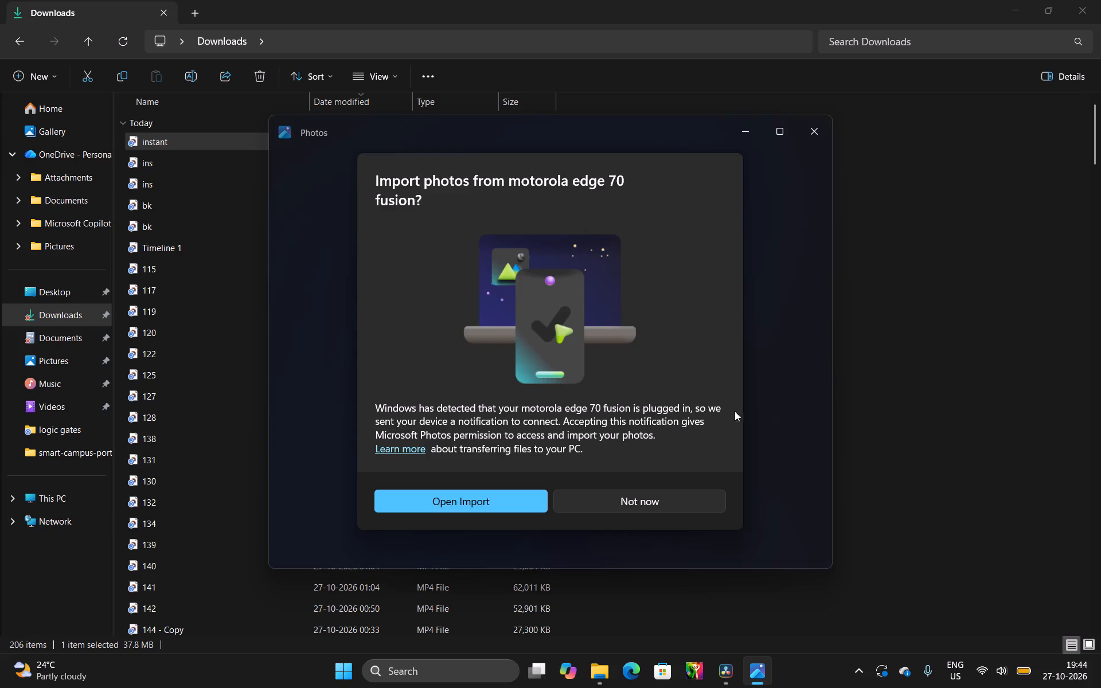
Accept the connected phone's photo import prompt and share instant.mp4 to My Phone.
{"action": "left_click", "coordinate": [449, 501]}
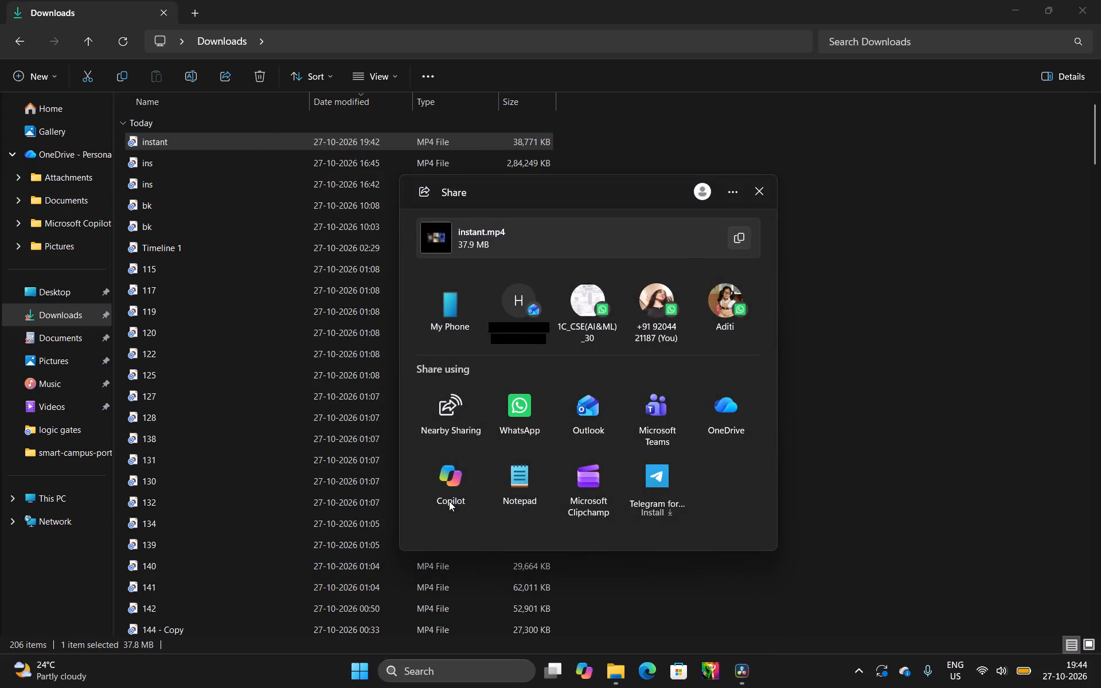
{"action": "left_click", "coordinate": [462, 325]}
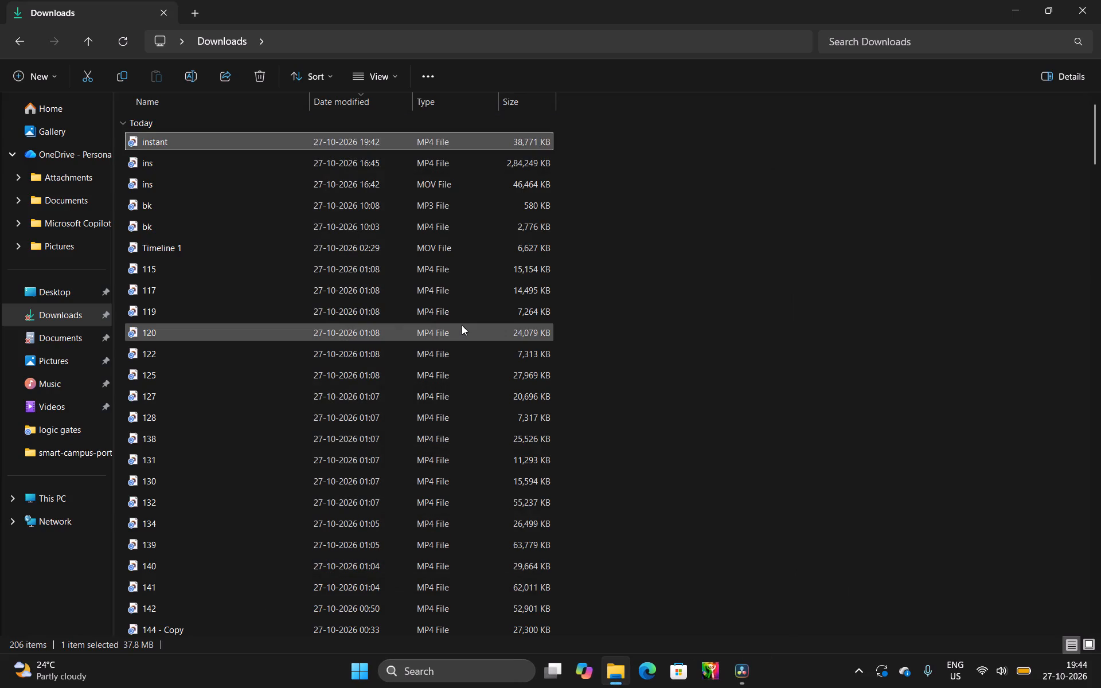
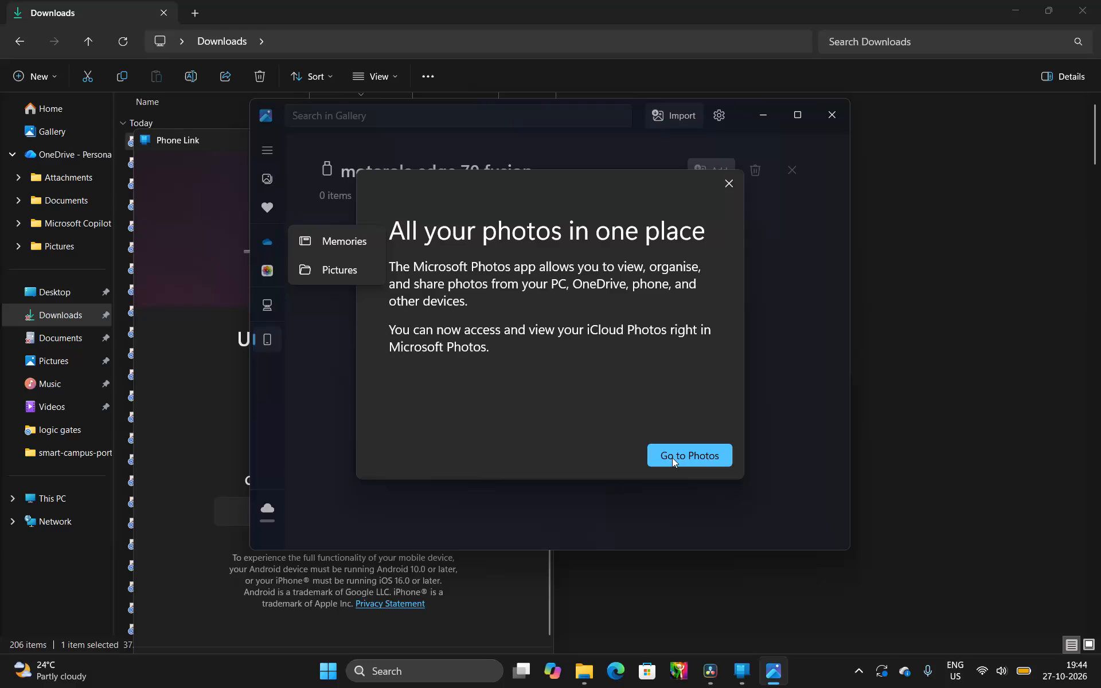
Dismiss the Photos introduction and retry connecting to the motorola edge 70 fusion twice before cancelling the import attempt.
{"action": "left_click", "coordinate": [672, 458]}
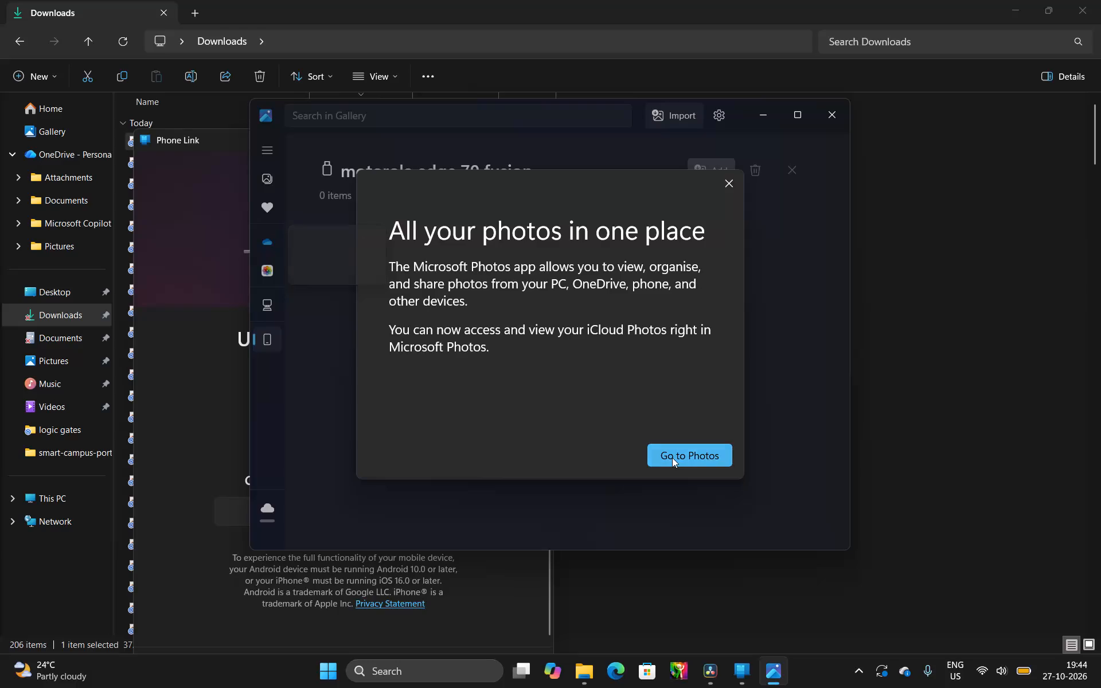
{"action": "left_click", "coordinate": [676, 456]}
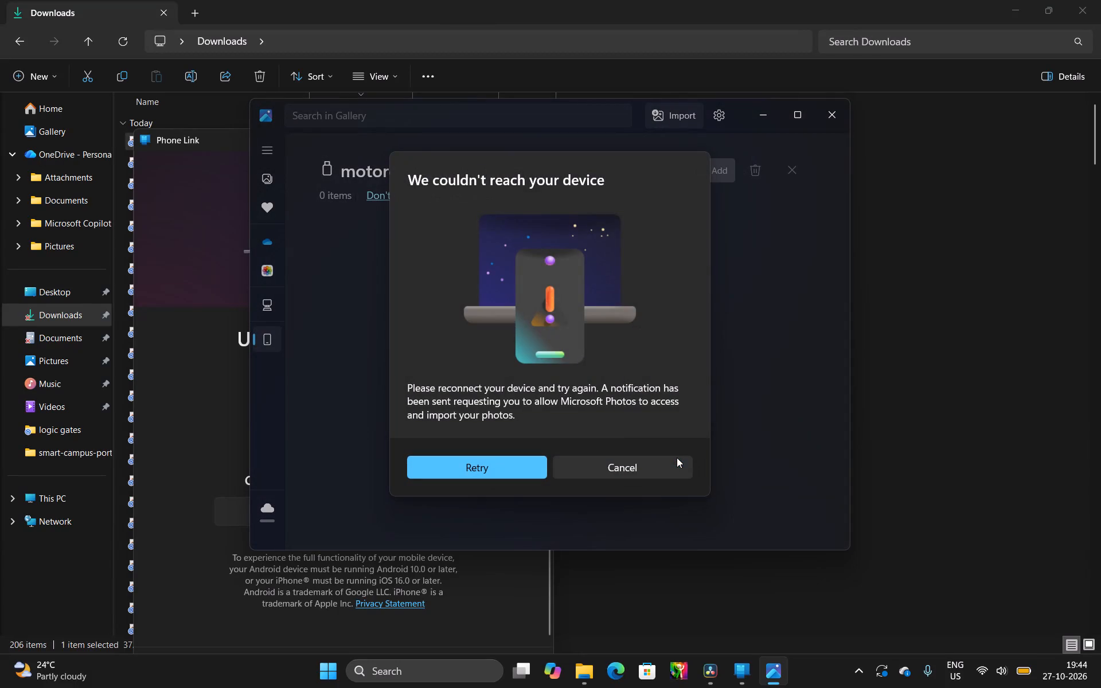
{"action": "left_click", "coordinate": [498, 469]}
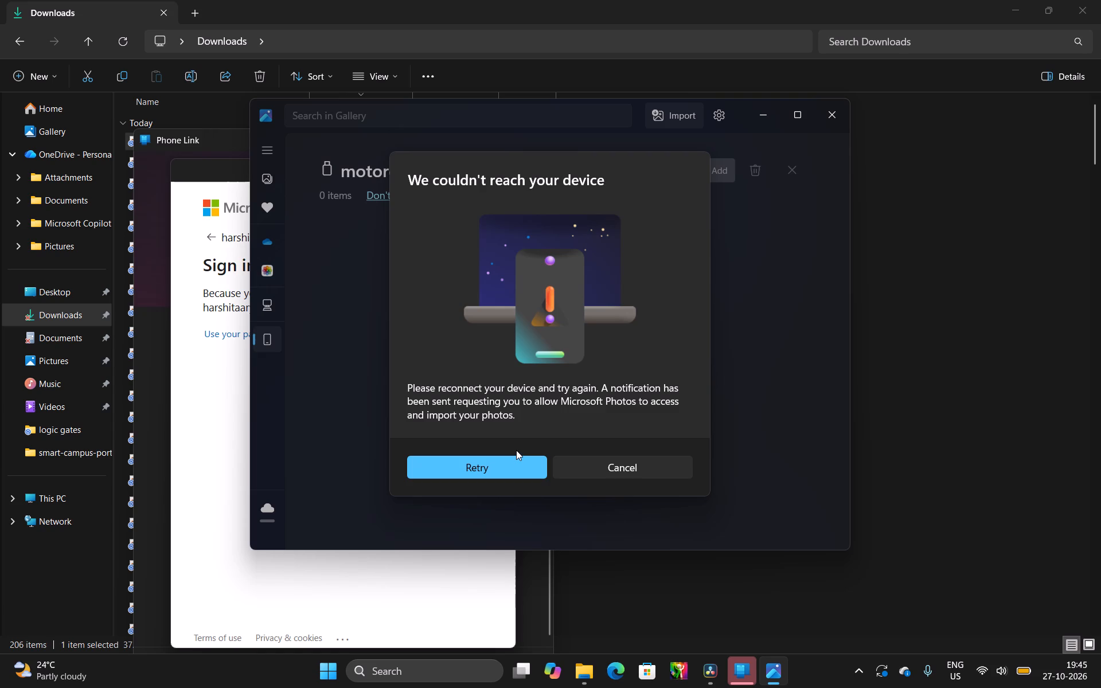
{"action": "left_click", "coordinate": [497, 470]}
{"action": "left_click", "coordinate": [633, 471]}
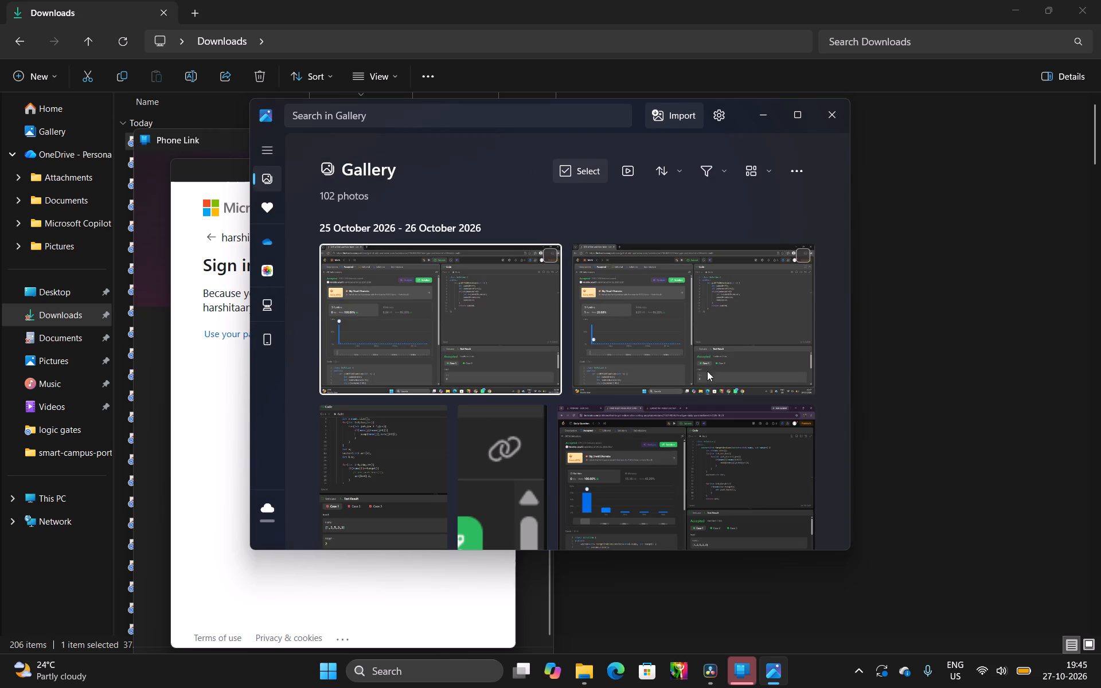
Look through the Gallery, Favourites, This PC and iCloud Photos collections, including the expanded navigation list of locations and external devices.
{"action": "scroll", "coordinate": [628, 372], "scroll_direction": "down", "scroll_amount": 9}
{"action": "scroll", "coordinate": [626, 374], "scroll_direction": "up", "scroll_amount": 2}
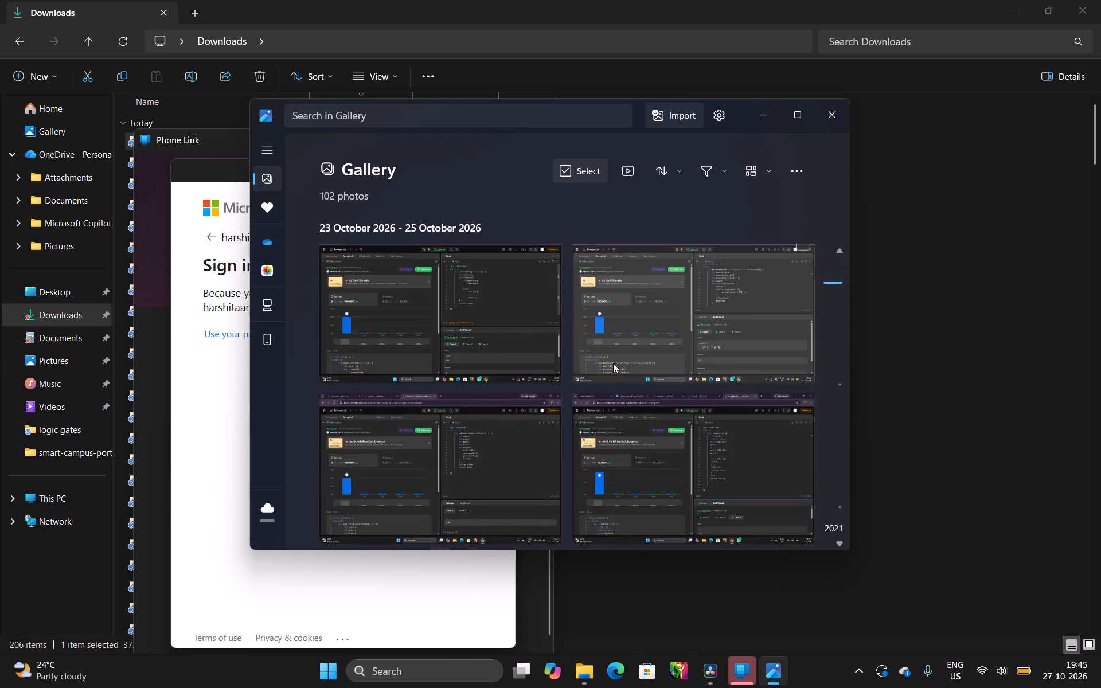
{"action": "scroll", "coordinate": [613, 363], "scroll_direction": "up", "scroll_amount": 8}
{"action": "left_click", "coordinate": [375, 163]}
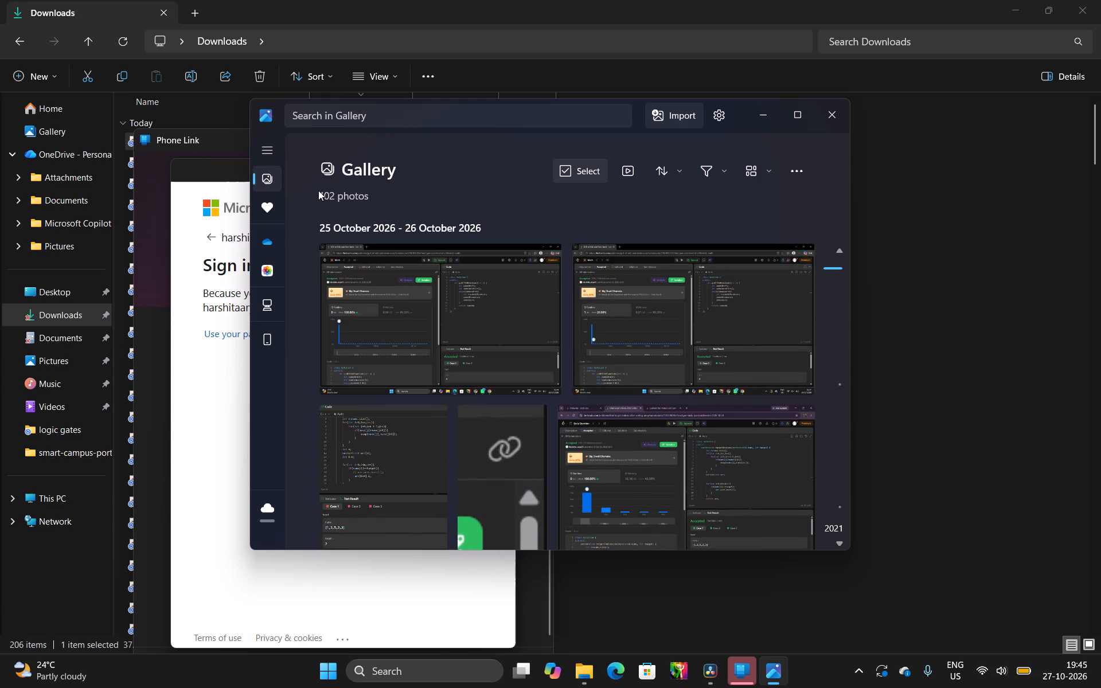
{"action": "left_click", "coordinate": [268, 205]}
{"action": "left_click", "coordinate": [264, 150]}
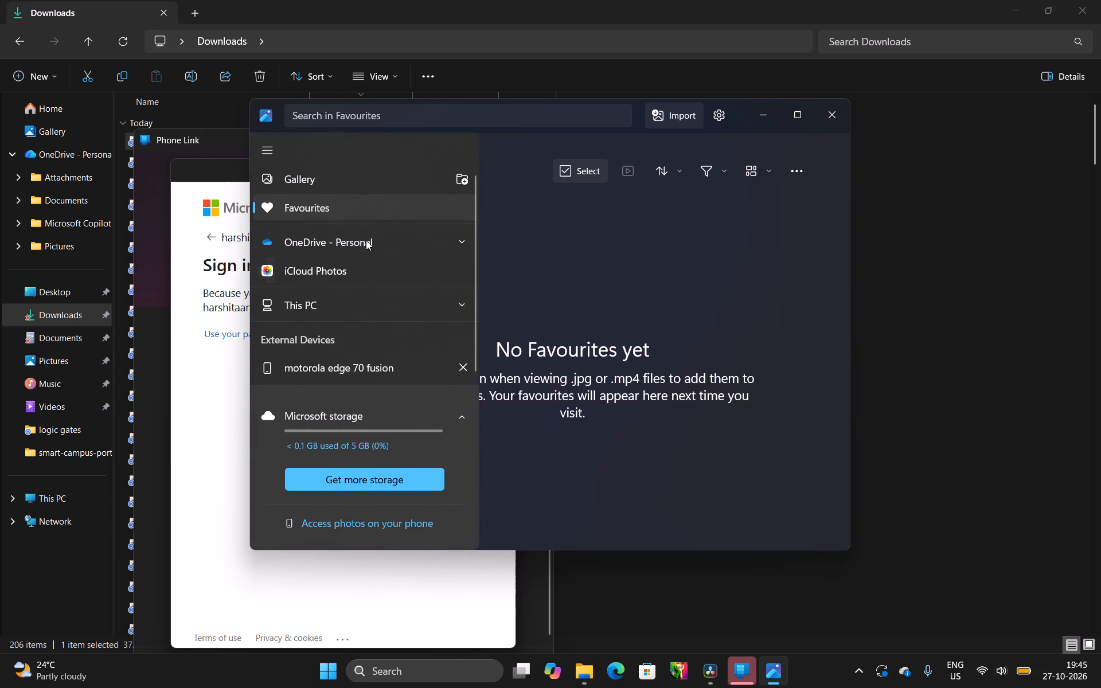
{"action": "left_click", "coordinate": [323, 299]}
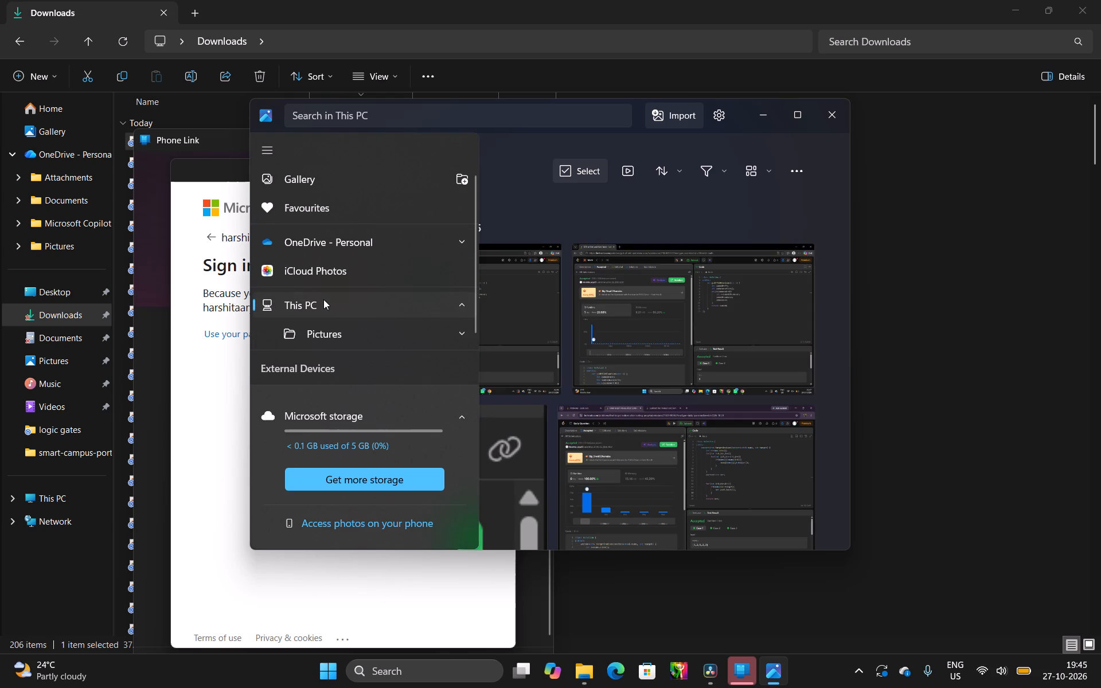
{"action": "scroll", "coordinate": [337, 302], "scroll_direction": "down", "scroll_amount": 1}
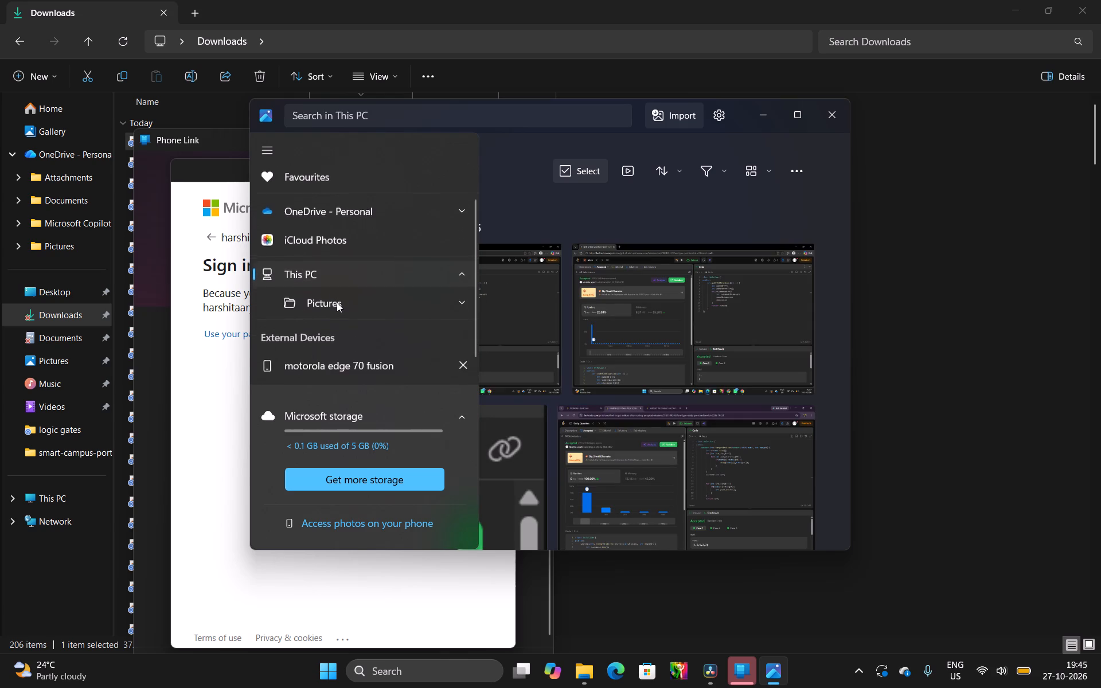
{"action": "scroll", "coordinate": [337, 302], "scroll_direction": "down", "scroll_amount": 3}
{"action": "scroll", "coordinate": [335, 305], "scroll_direction": "up", "scroll_amount": 6}
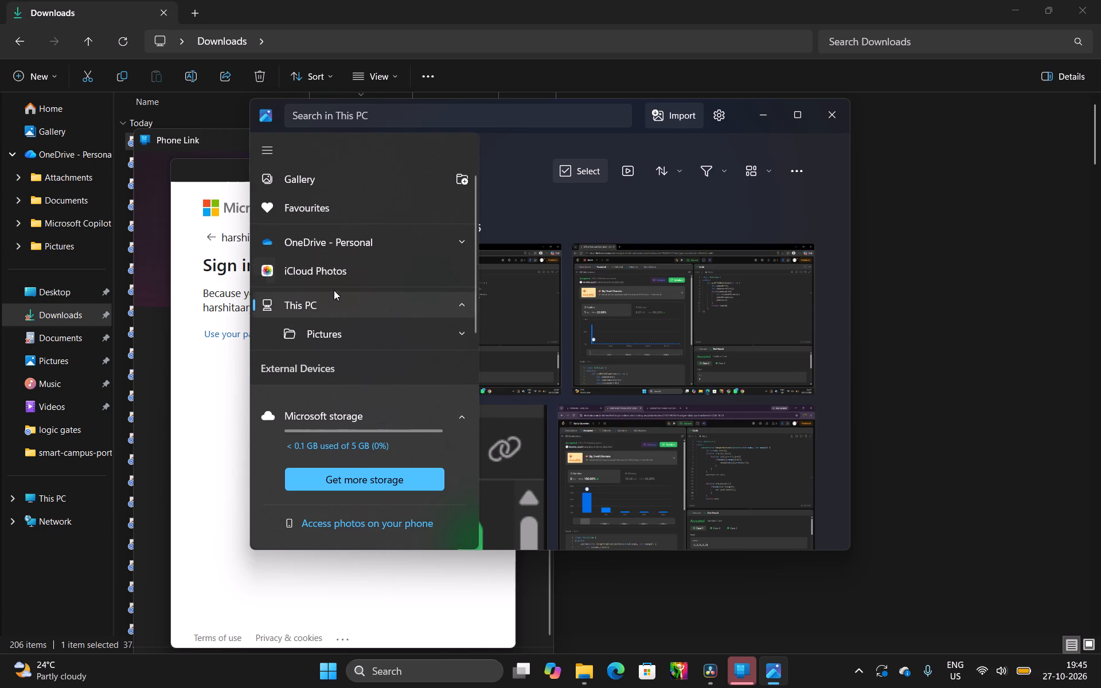
{"action": "left_click", "coordinate": [270, 153]}
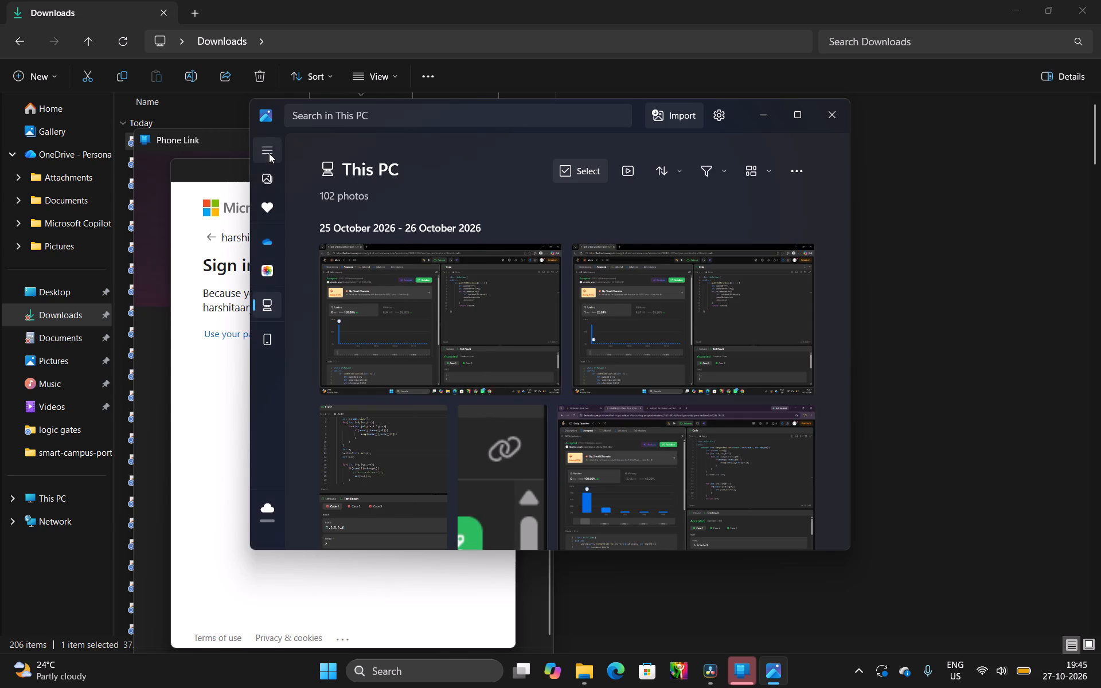
{"action": "left_click", "coordinate": [271, 273]}
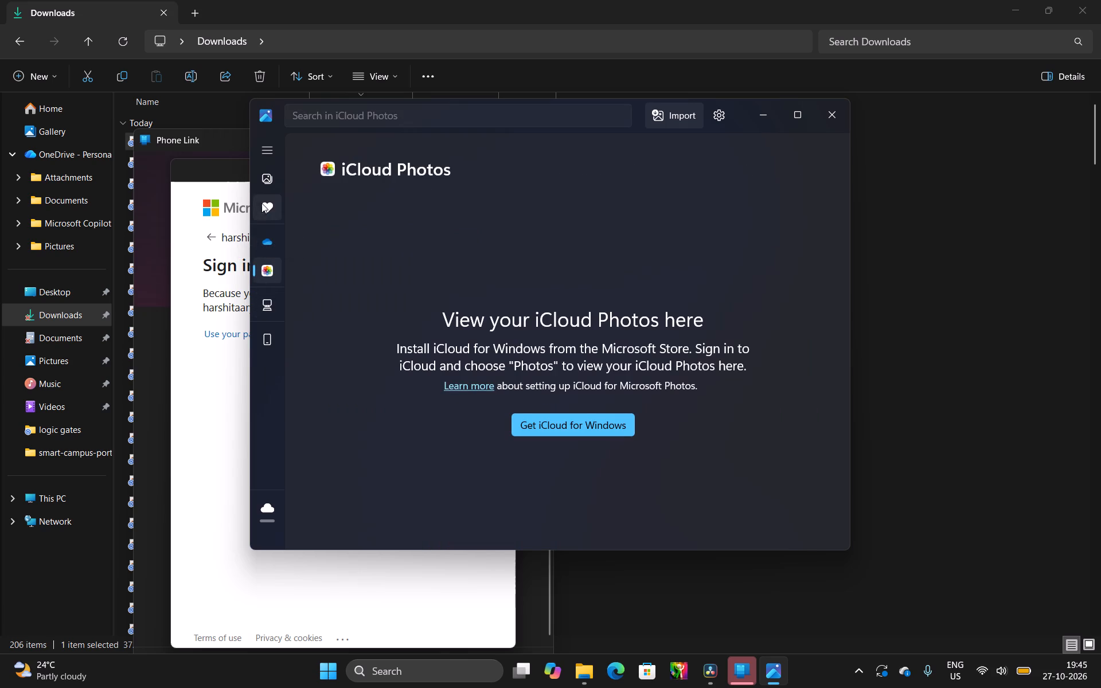
Return to the Gallery collection and browse its most recent photos again.
{"action": "left_click", "coordinate": [265, 209]}
{"action": "left_click", "coordinate": [267, 181]}
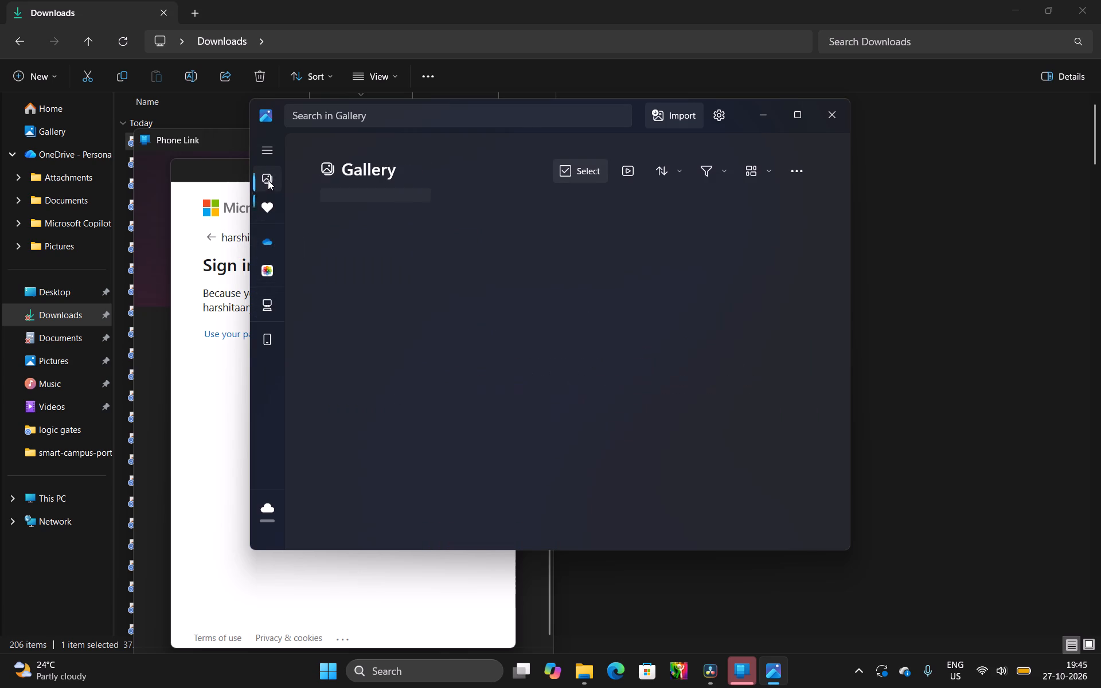
{"action": "left_click", "coordinate": [266, 145]}
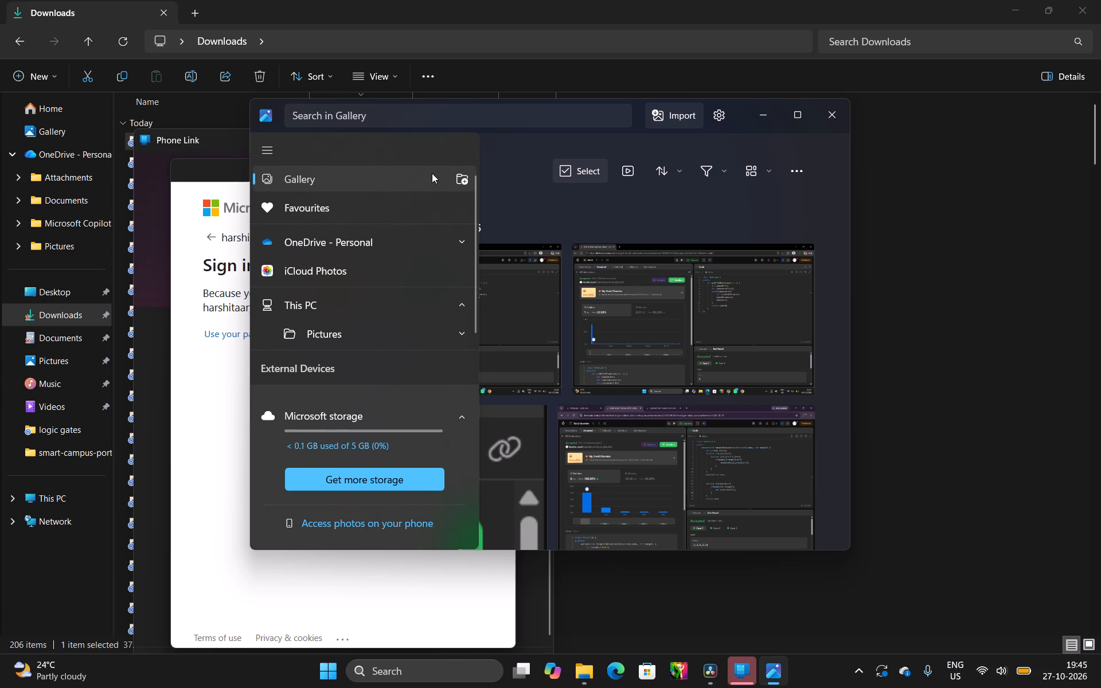
{"action": "left_click", "coordinate": [432, 173]}
{"action": "left_click", "coordinate": [265, 167]}
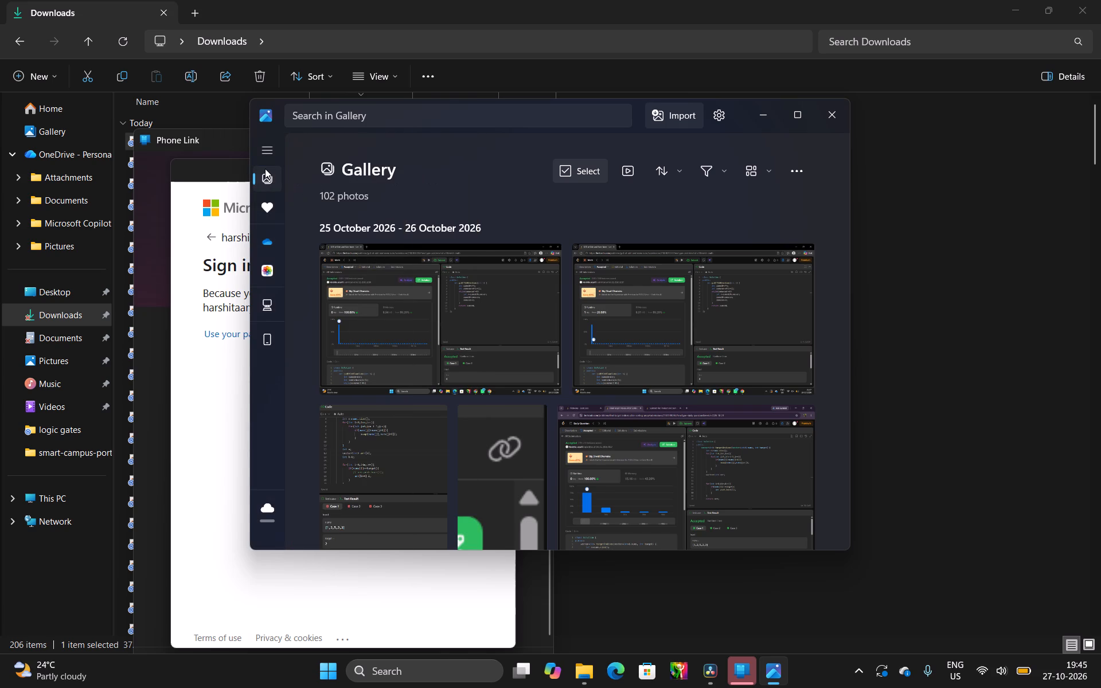
{"action": "left_click_drag", "start_coordinate": [271, 178], "coordinate": [274, 183]}
{"action": "left_click", "coordinate": [273, 182]}
{"action": "left_click", "coordinate": [270, 181]}
{"action": "scroll", "coordinate": [579, 325], "scroll_direction": "down", "scroll_amount": 12}
{"action": "scroll", "coordinate": [568, 329], "scroll_direction": "up", "scroll_amount": 7}
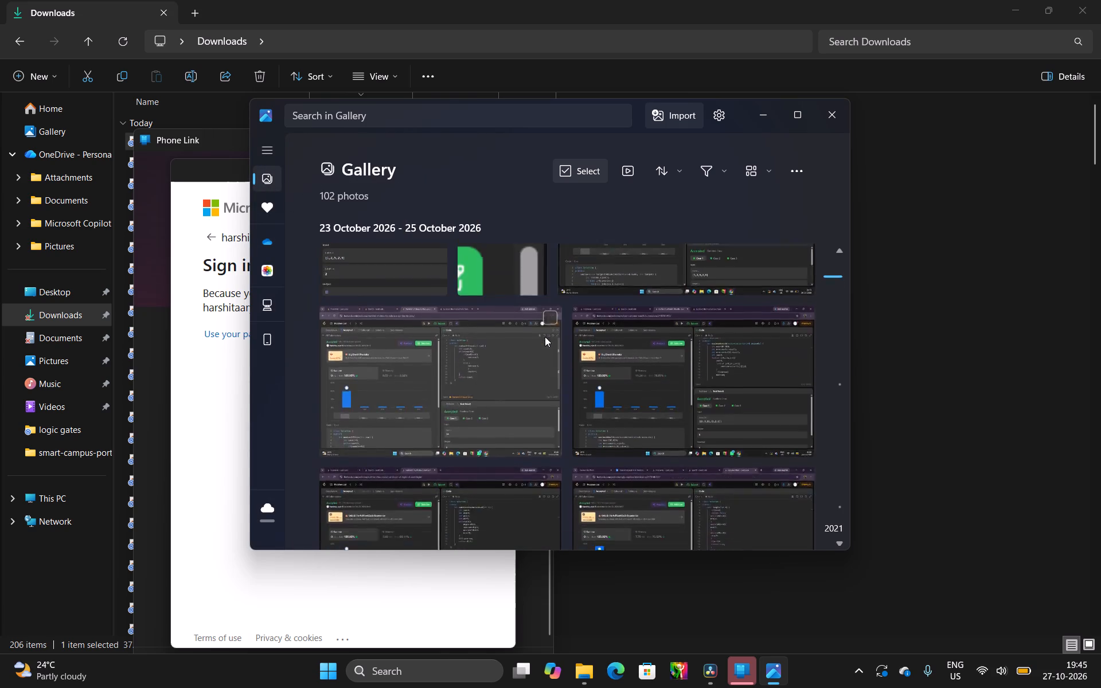
{"action": "scroll", "coordinate": [545, 337], "scroll_direction": "up", "scroll_amount": 8}
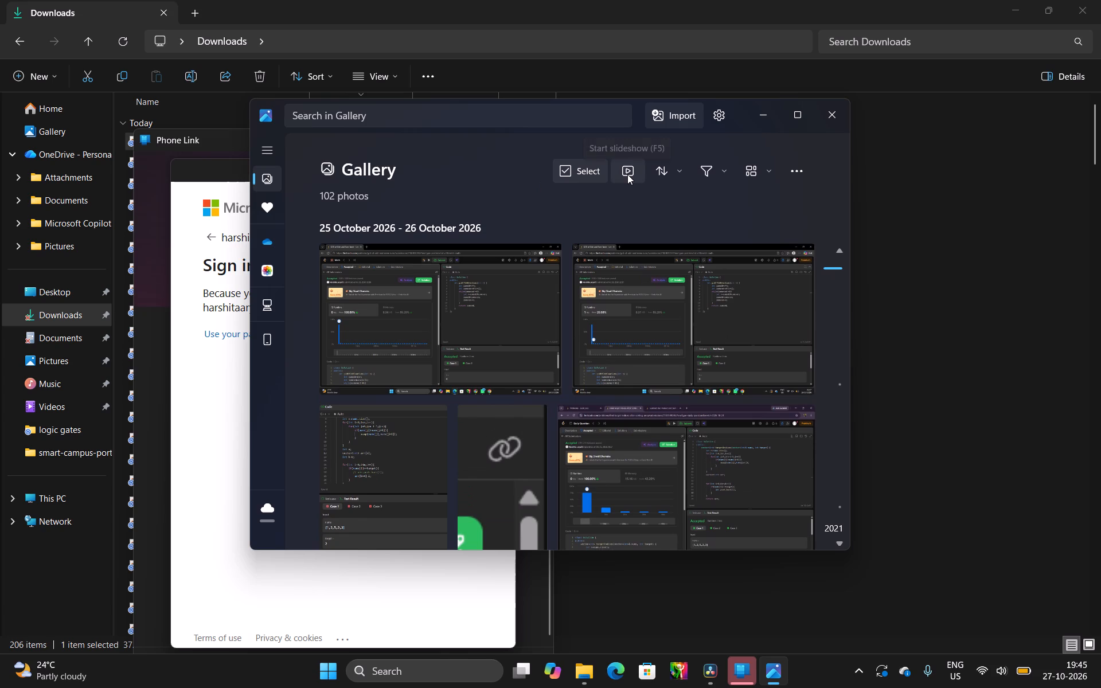
Play a slideshow of the Gallery photos and exit it.
{"action": "left_click", "coordinate": [627, 174]}
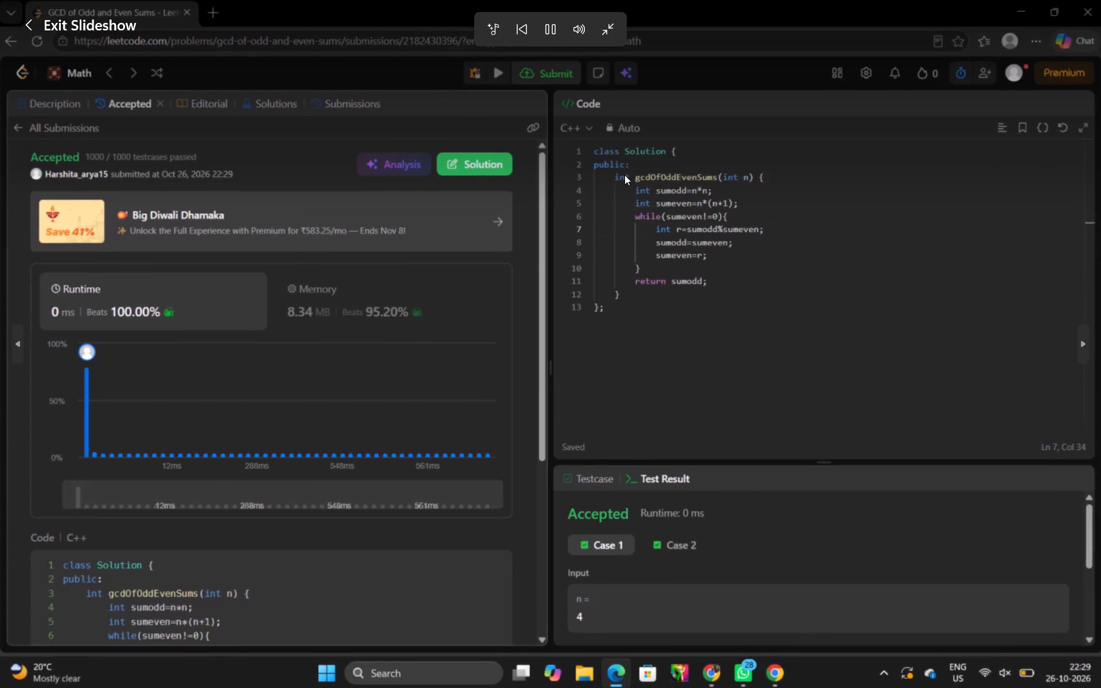
{"action": "key", "text": "Escape"}
{"action": "left_click", "coordinate": [835, 62]}
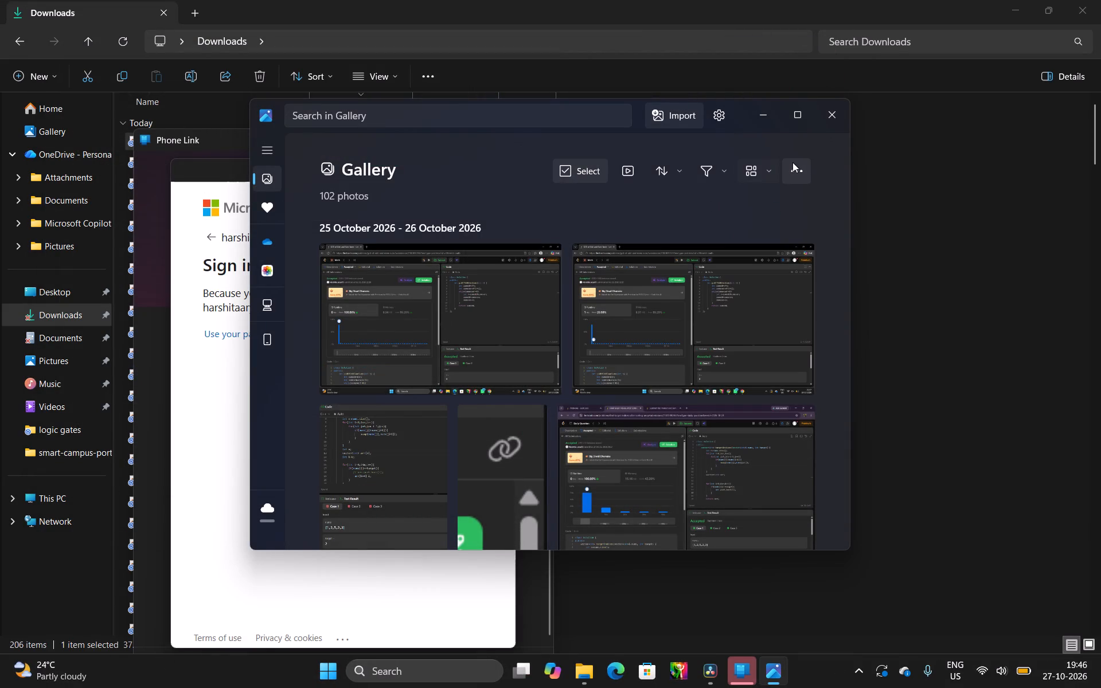
Check the connected devices available for import and the OneDrive photo collection, and close the Photos window.
{"action": "left_click", "coordinate": [692, 119]}
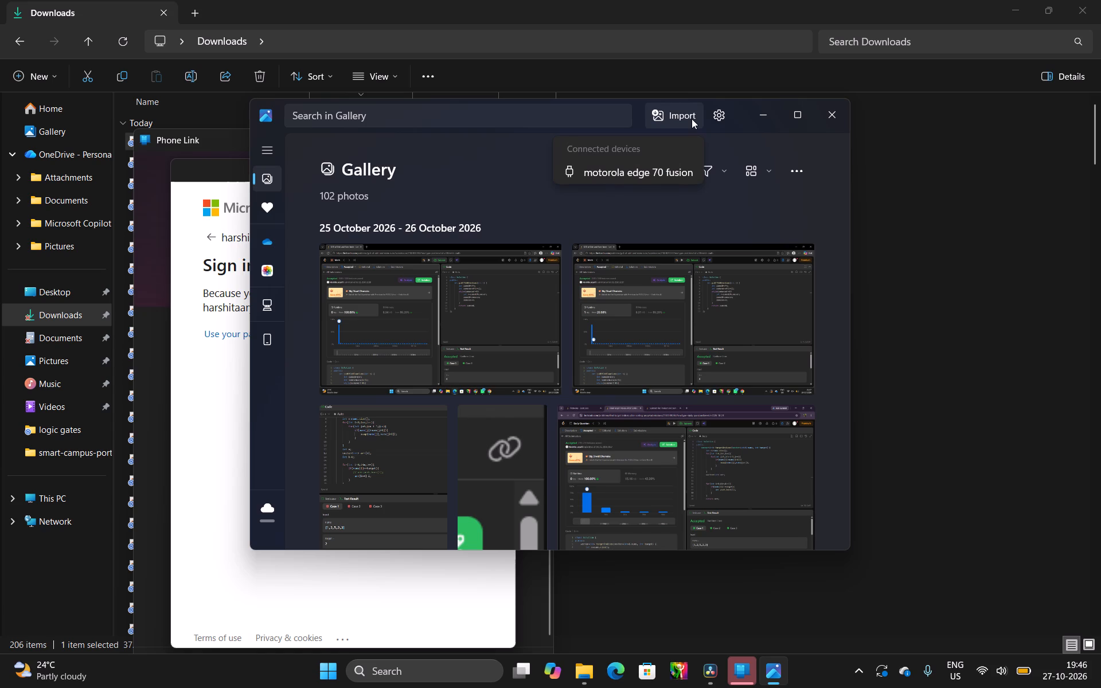
{"action": "left_click", "coordinate": [271, 304]}
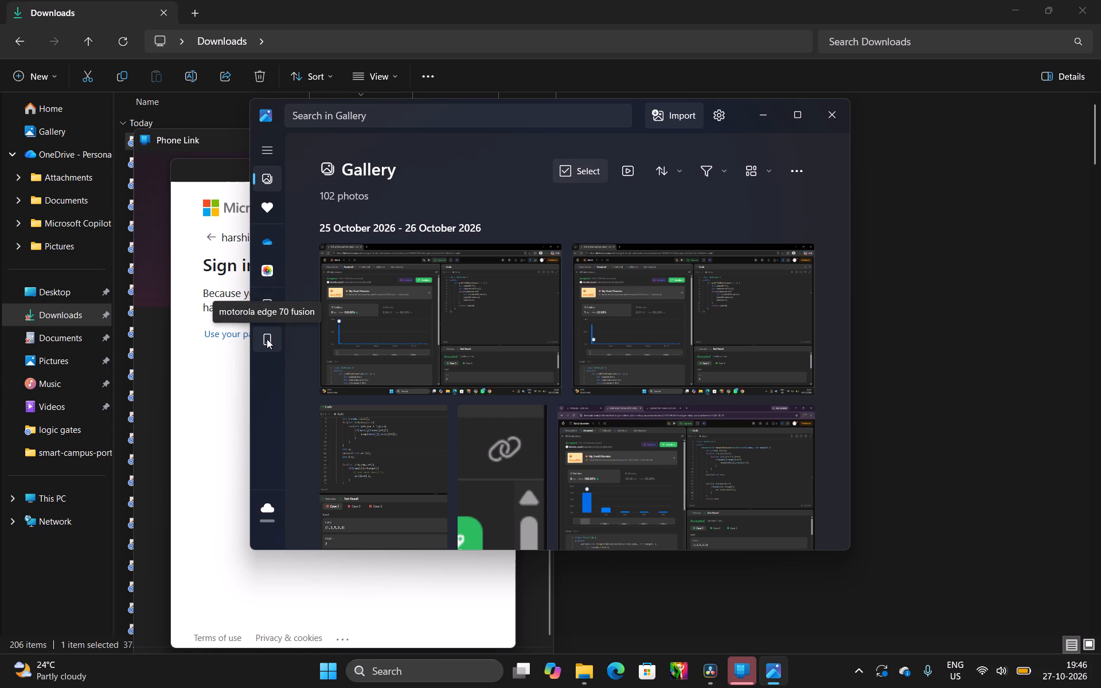
{"action": "left_click", "coordinate": [268, 244]}
{"action": "left_click", "coordinate": [272, 202]}
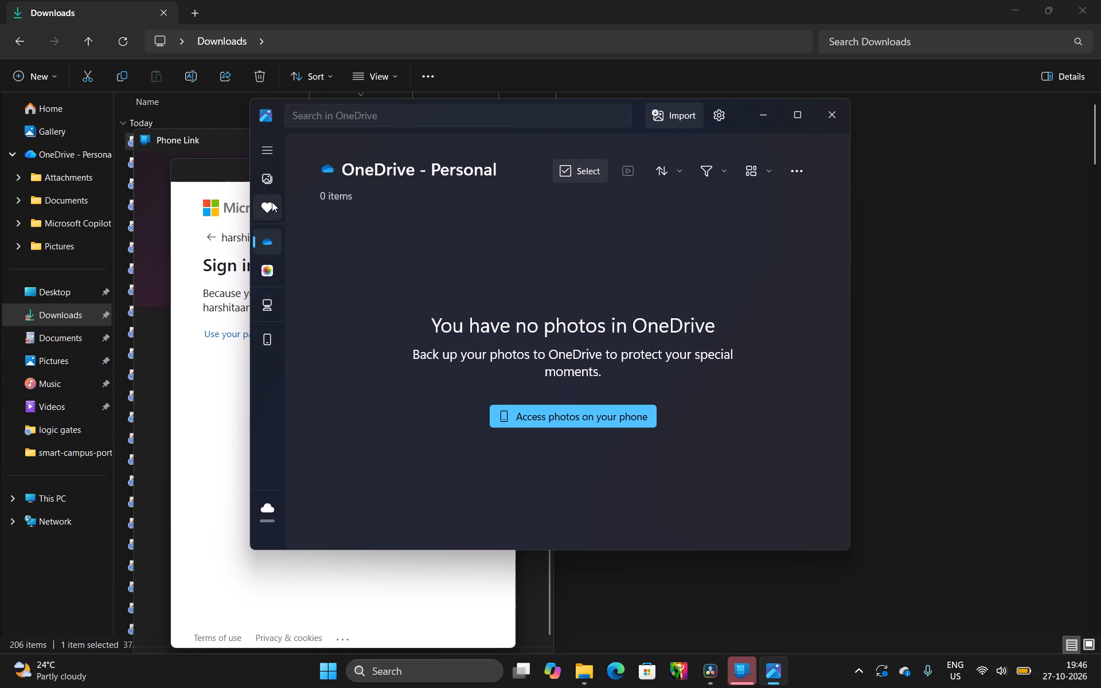
{"action": "left_click", "coordinate": [833, 122]}
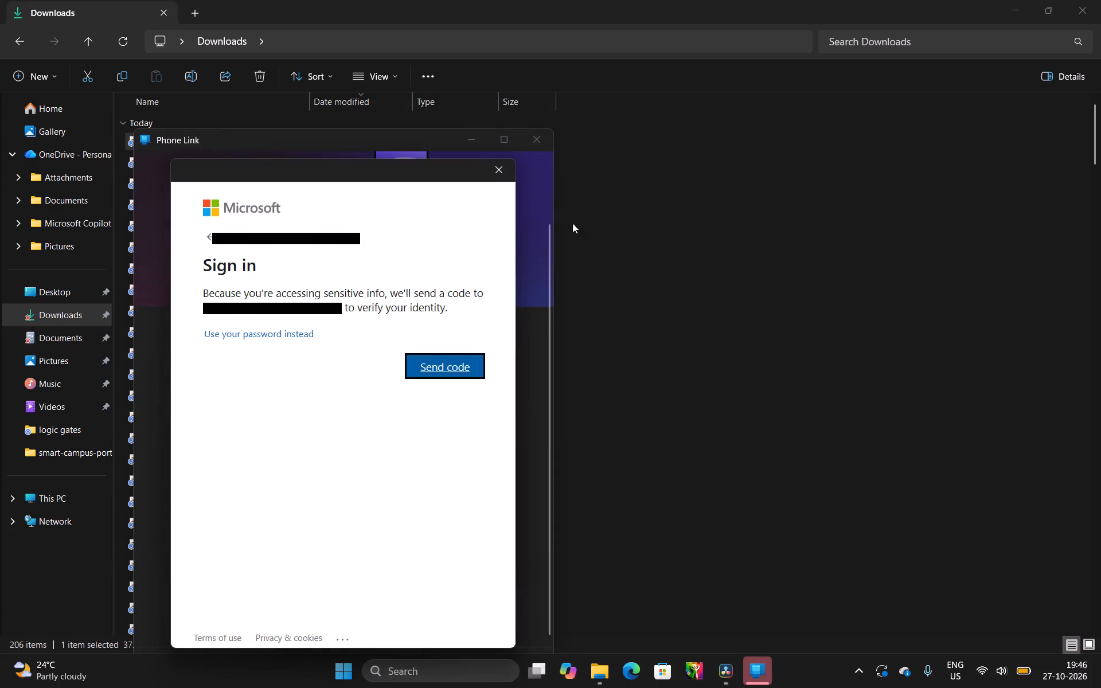
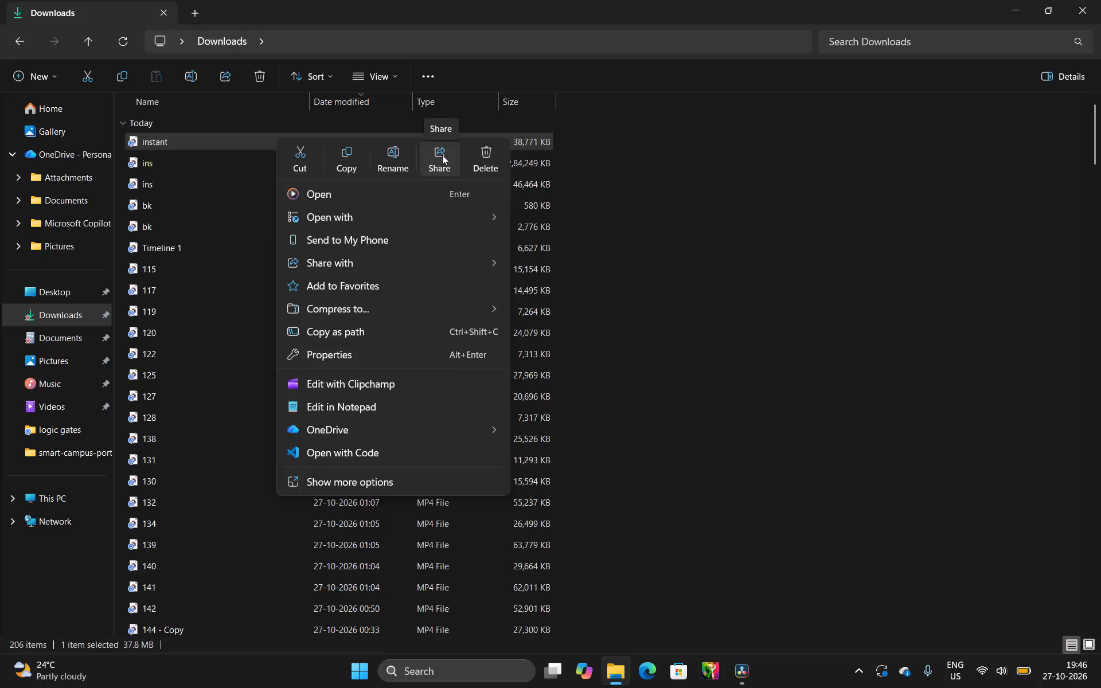
Send the instant MP4 file from the Downloads folder to the linked phone, repeating the transfer request once.
{"action": "left_click", "coordinate": [385, 240]}
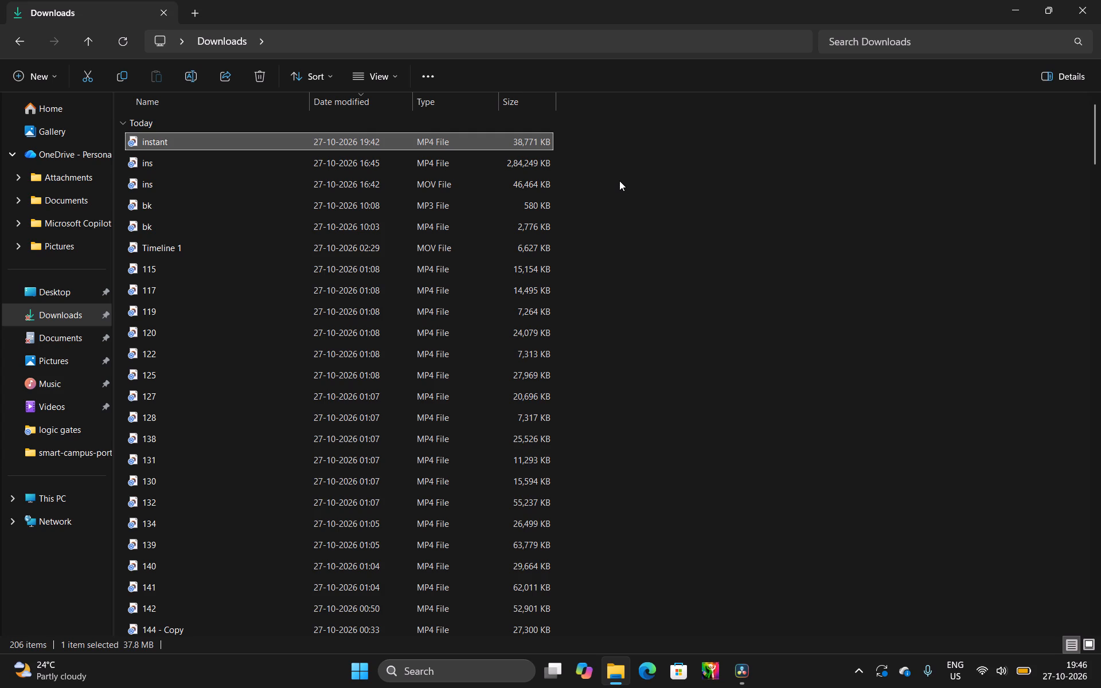
{"action": "left_click", "coordinate": [470, 144]}
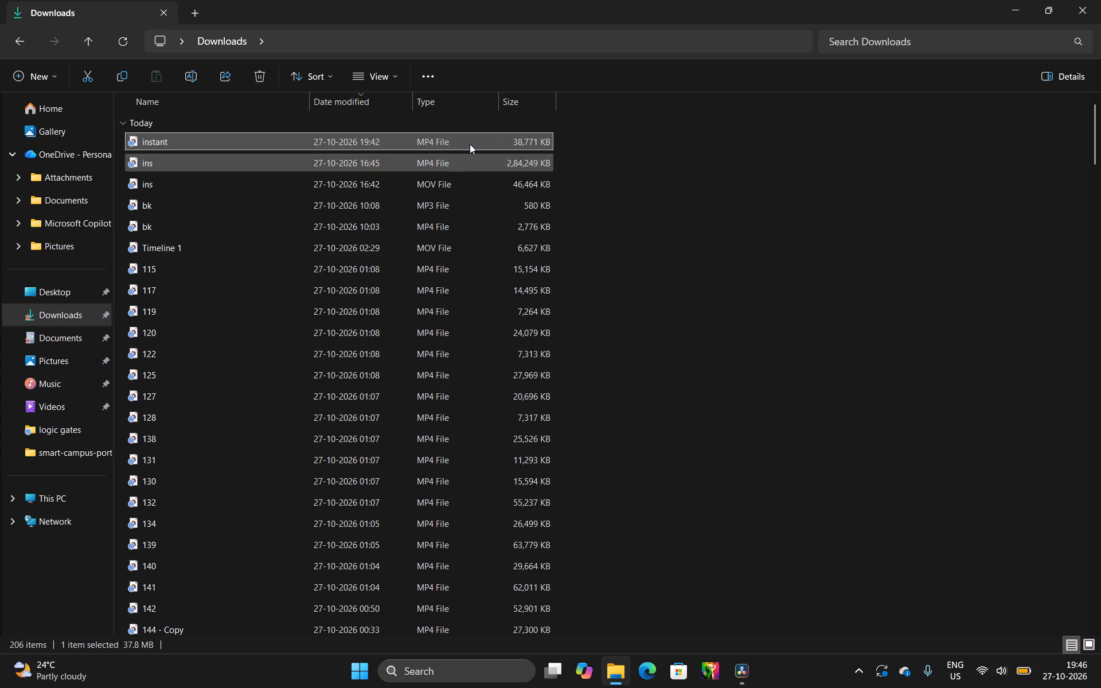
{"action": "right_click", "coordinate": [470, 144]}
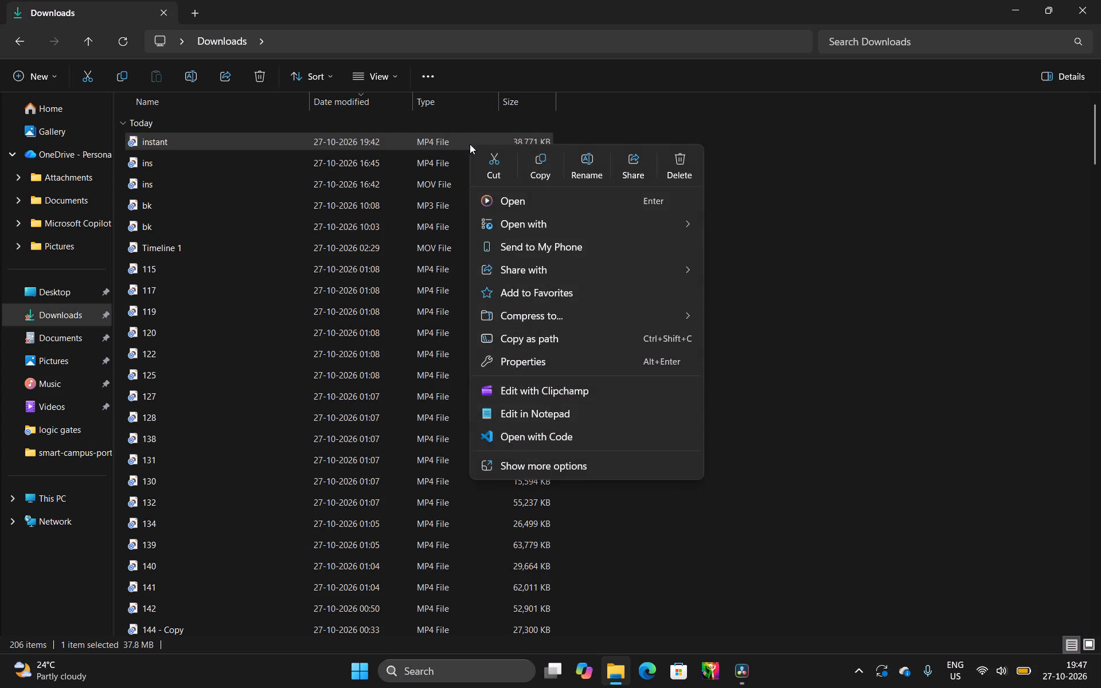
{"action": "left_click", "coordinate": [534, 249]}
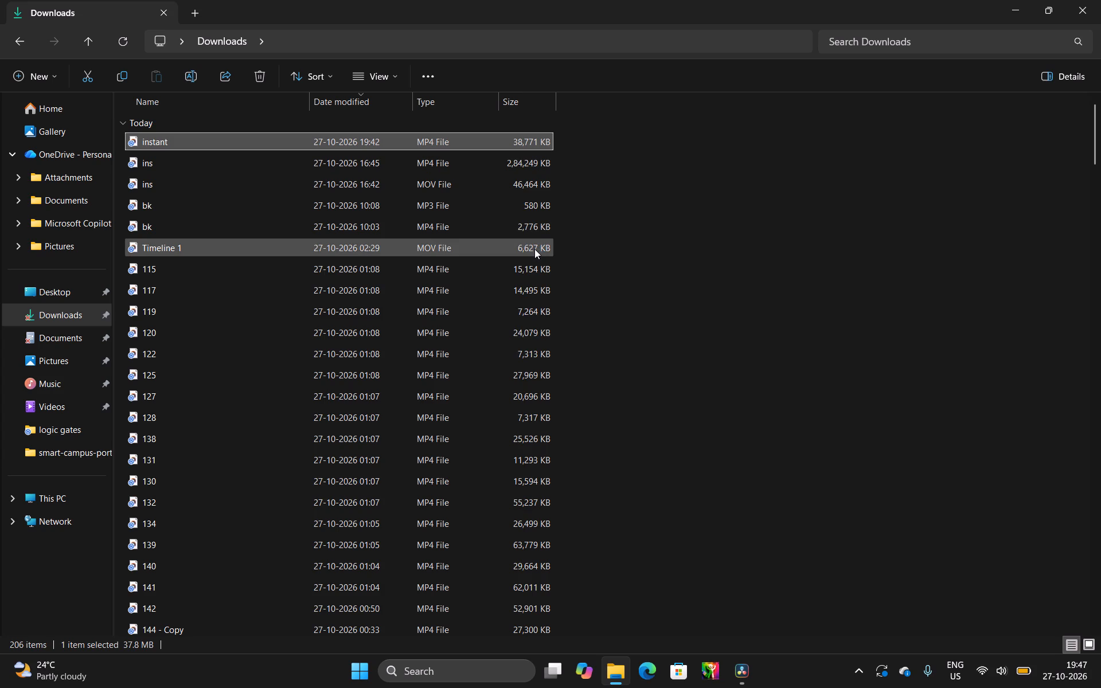
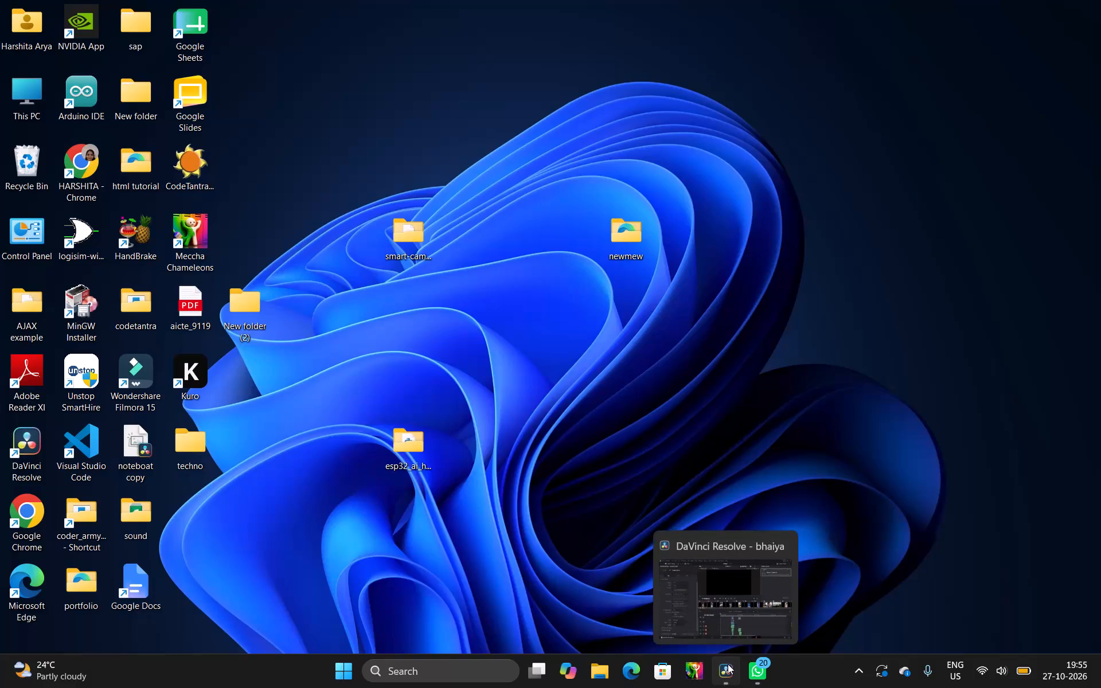
Switch to DaVinci Resolve, close it with the bhaiya project open, and relaunch it from the desktop.
{"action": "left_click", "coordinate": [728, 664]}
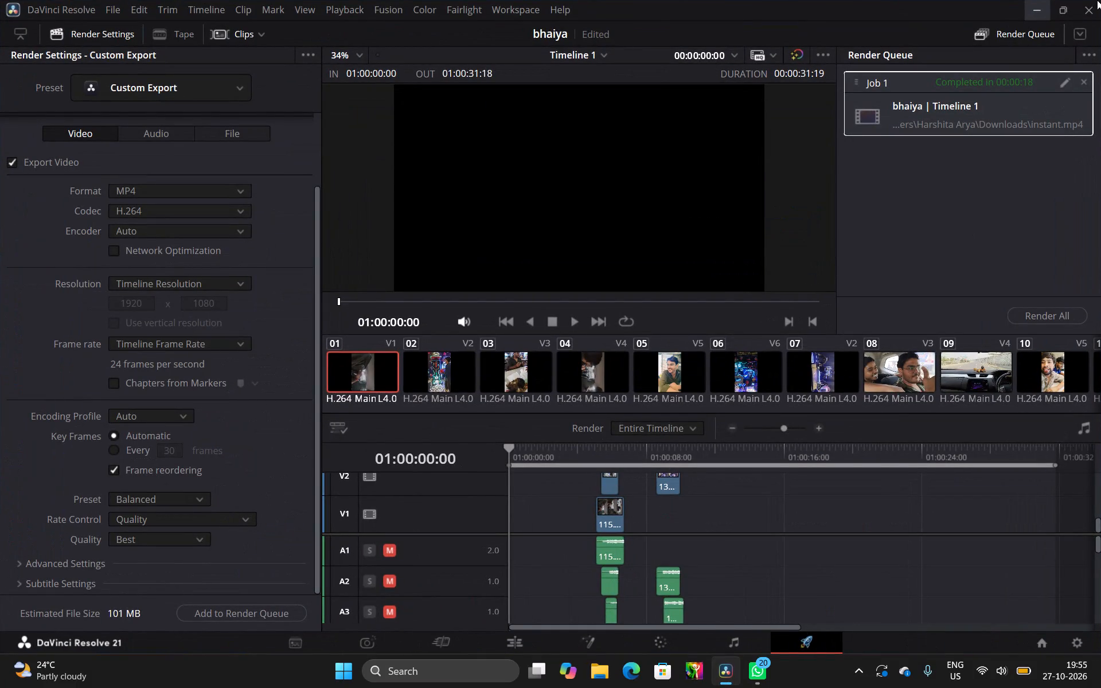
{"action": "left_click", "coordinate": [1093, 5]}
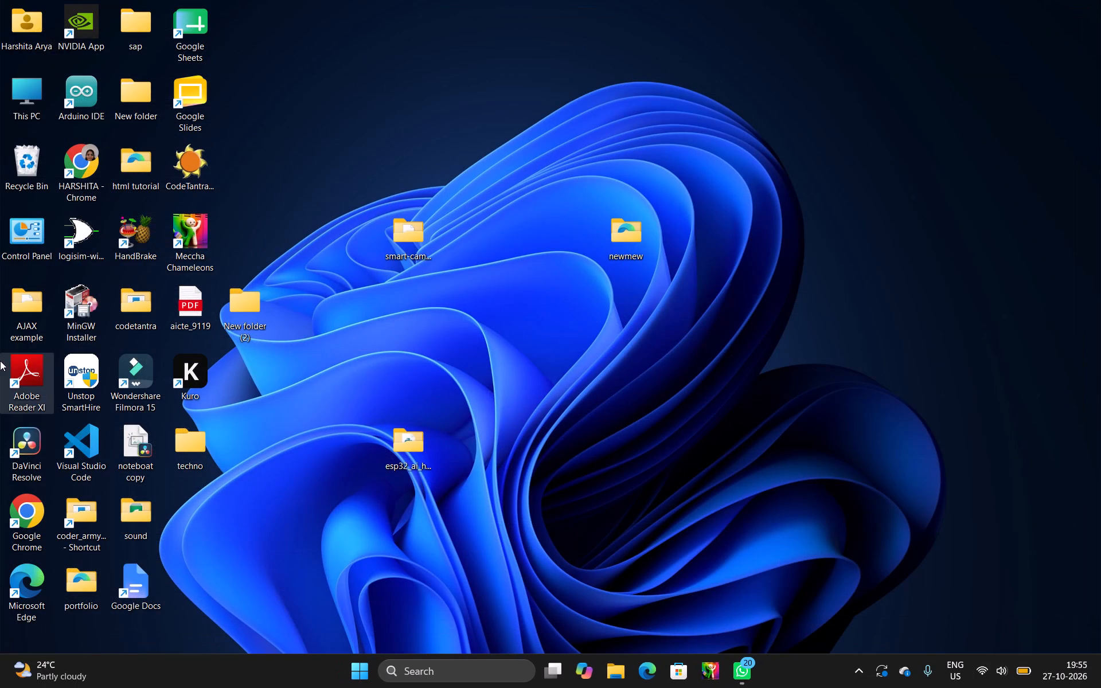
{"action": "double_click", "coordinate": [26, 435]}
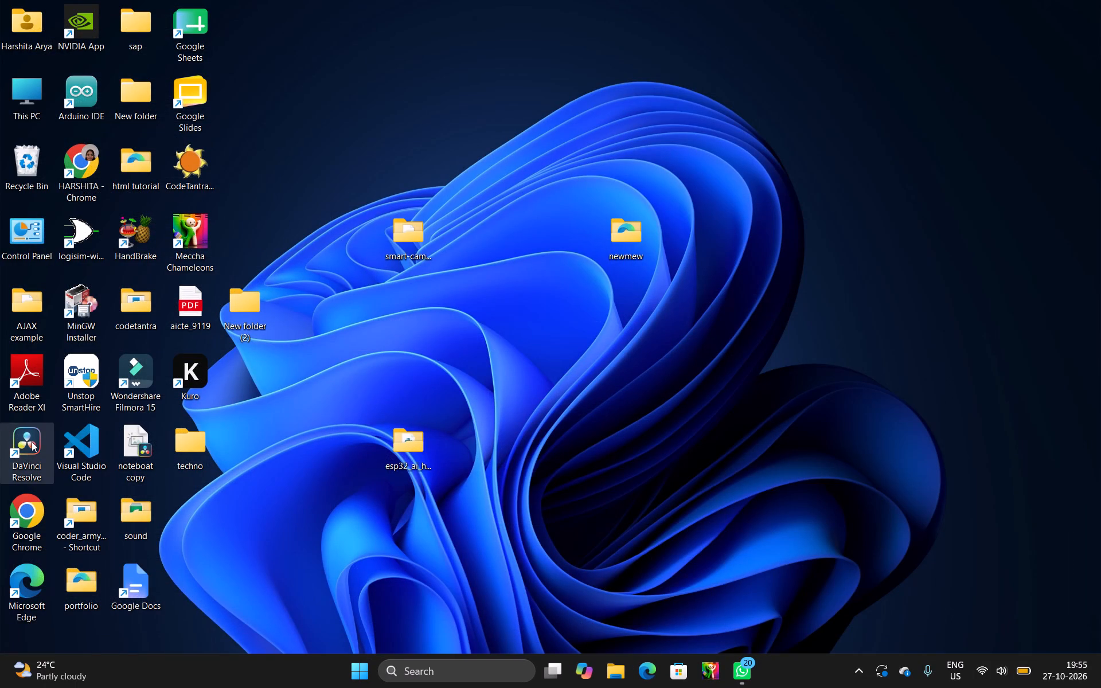
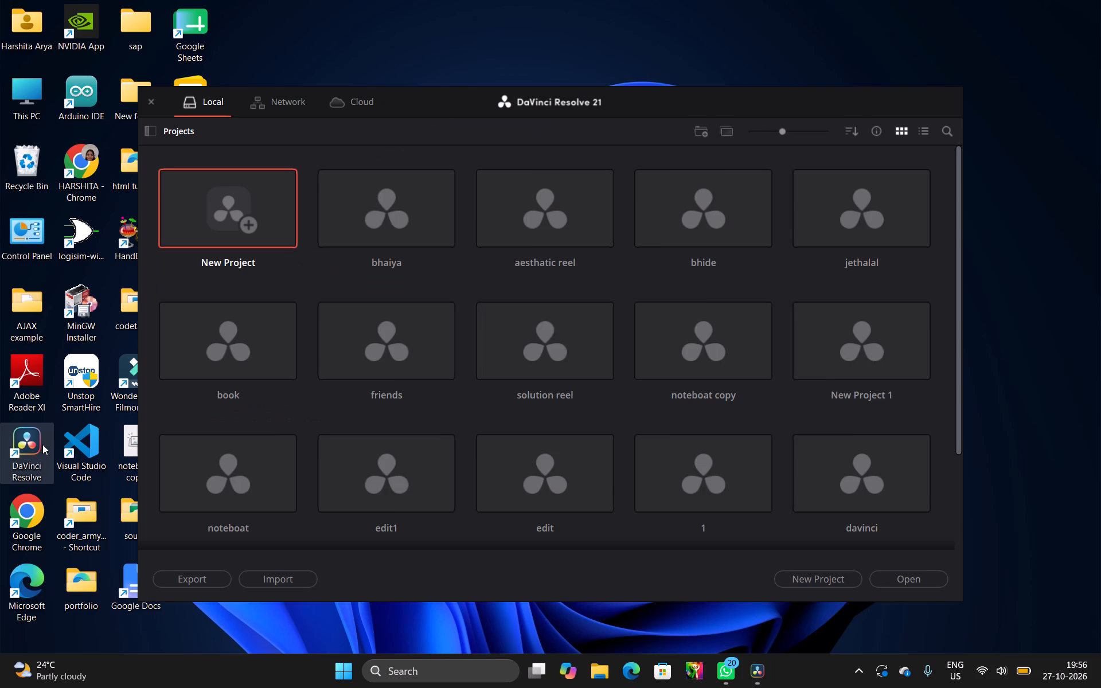
Create a new local DaVinci Resolve project, keeping the suggested name and media location.
{"action": "left_click", "coordinate": [183, 203]}
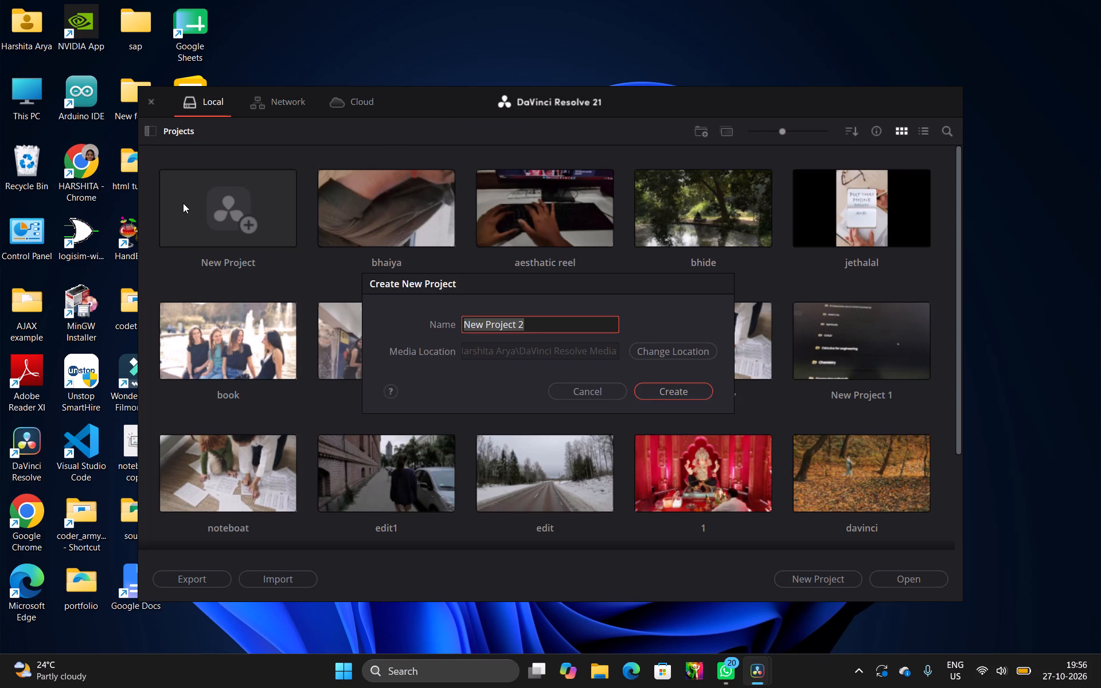
{"action": "left_click", "coordinate": [687, 388]}
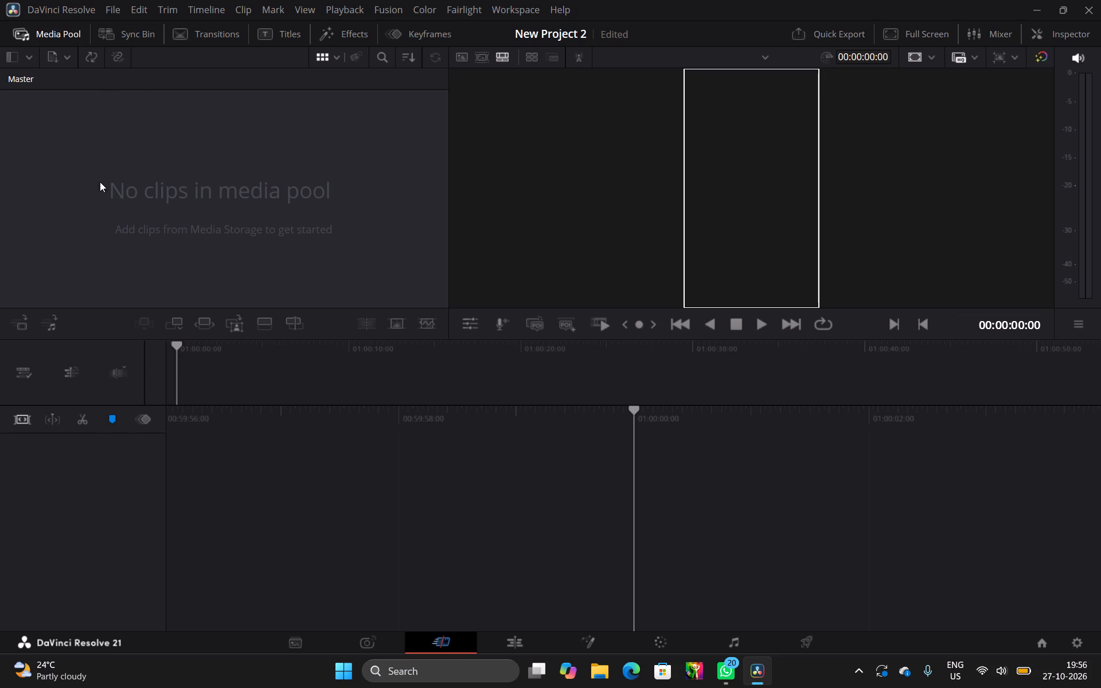
Open File Explorer alongside the new, empty project.
{"action": "left_click", "coordinate": [599, 670]}
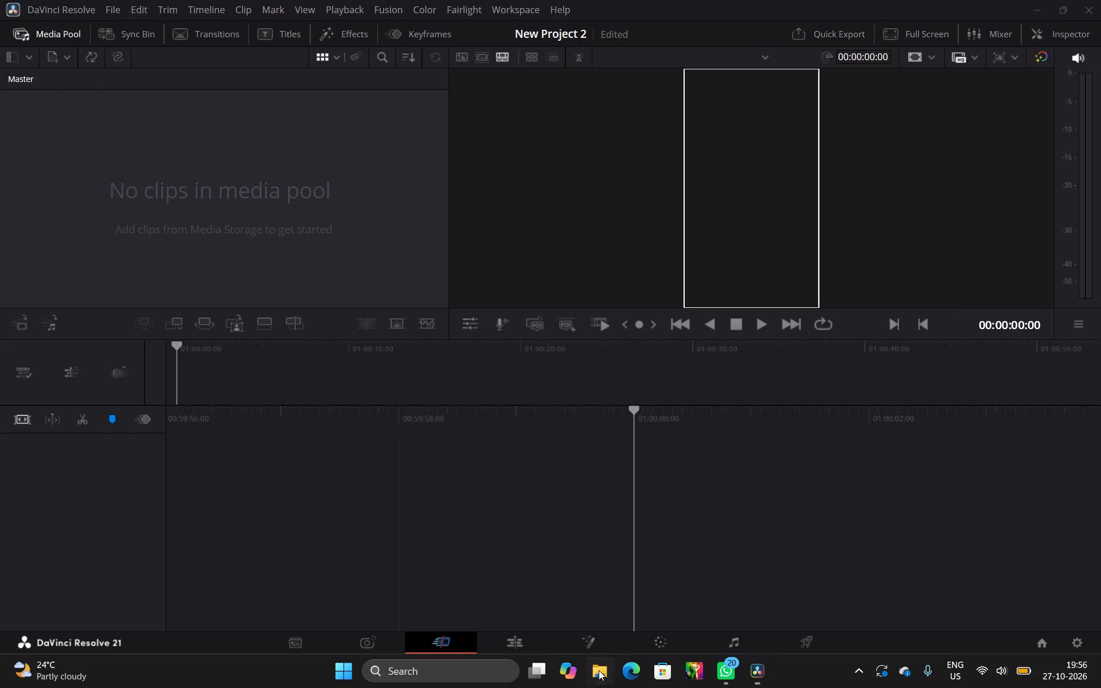
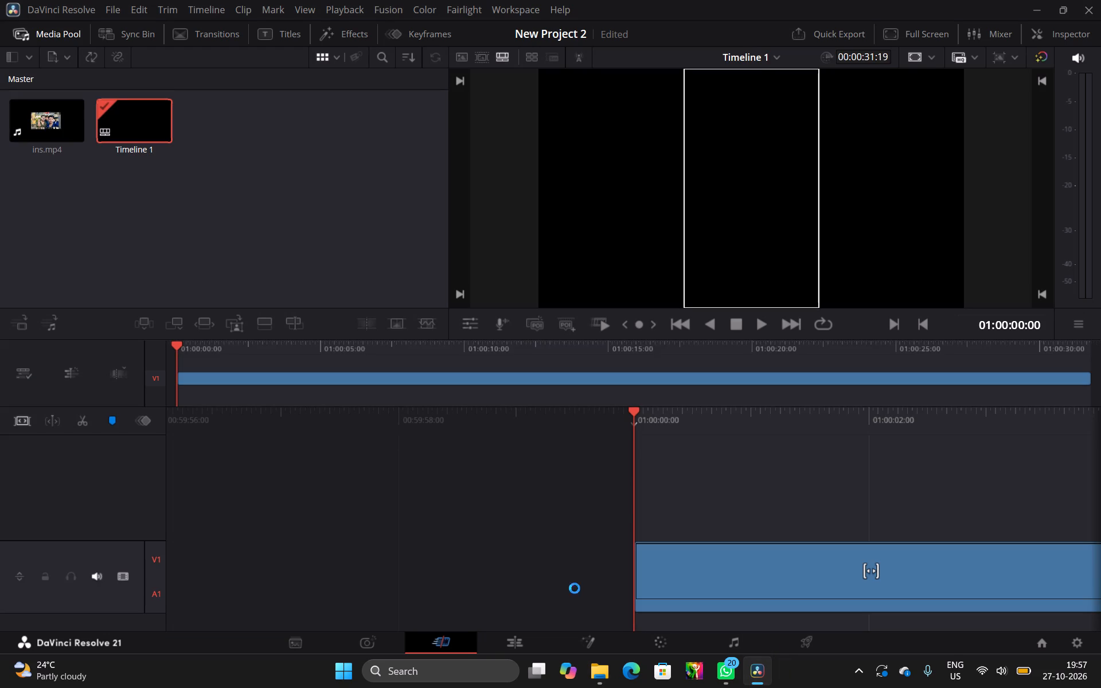
On the Edit page, find where the pictures start in ins.mp4 and split the clip at about 01:00:05:00.
{"action": "left_click", "coordinate": [528, 644]}
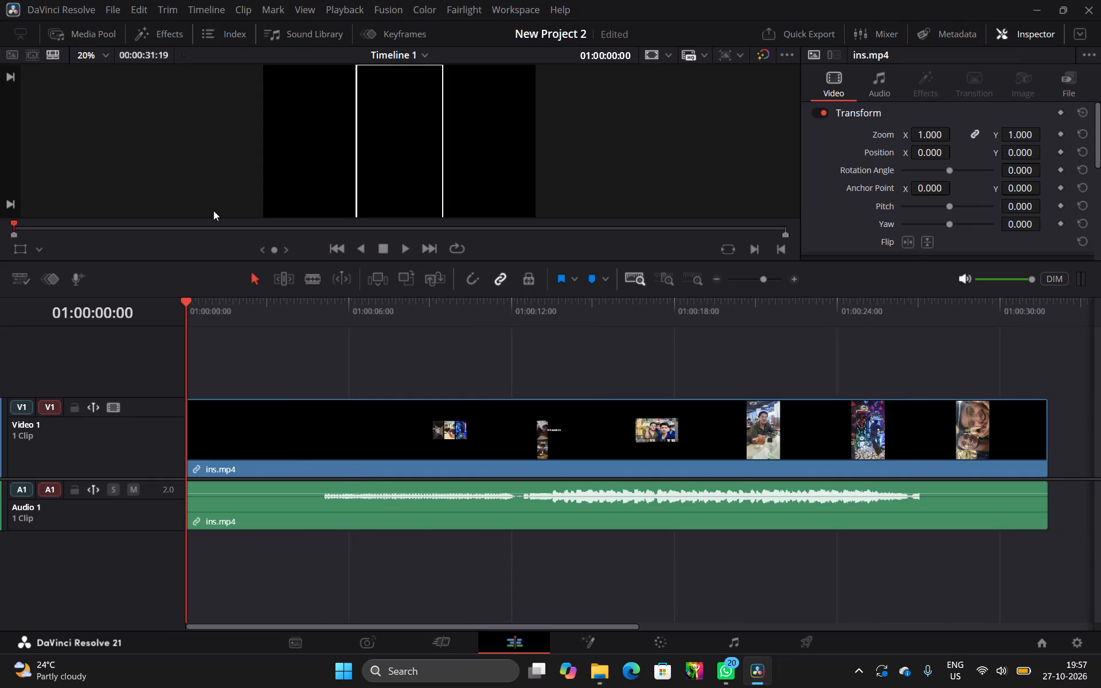
{"action": "left_click", "coordinate": [407, 246]}
{"action": "left_click", "coordinate": [382, 250]}
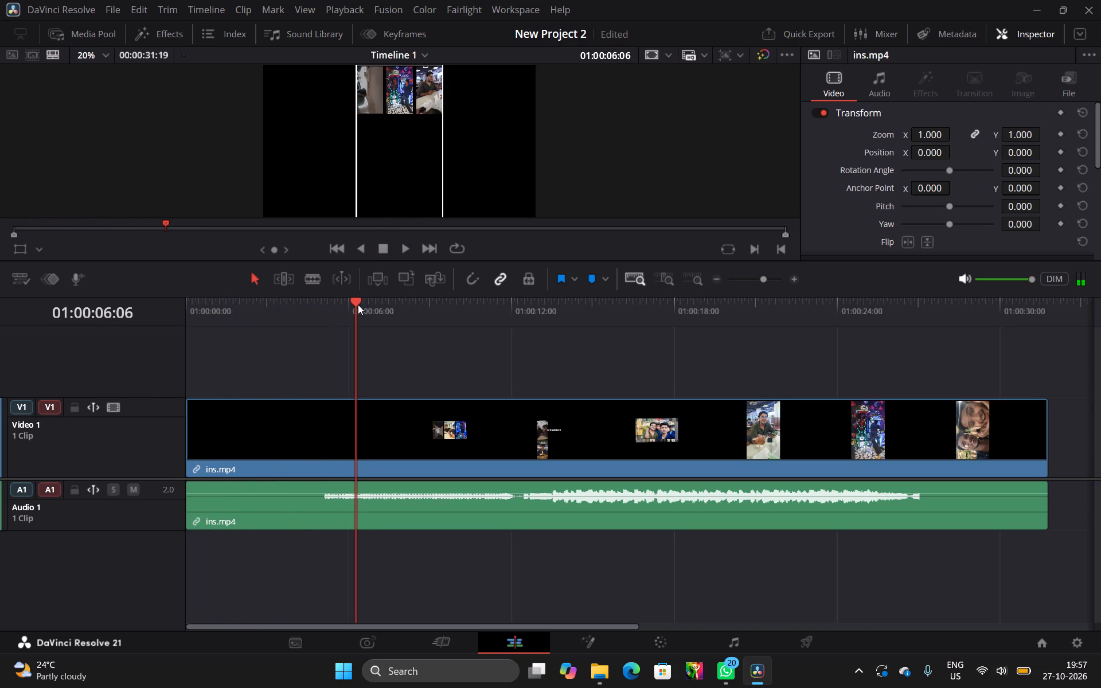
{"action": "left_click_drag", "start_coordinate": [358, 302], "coordinate": [350, 303]}
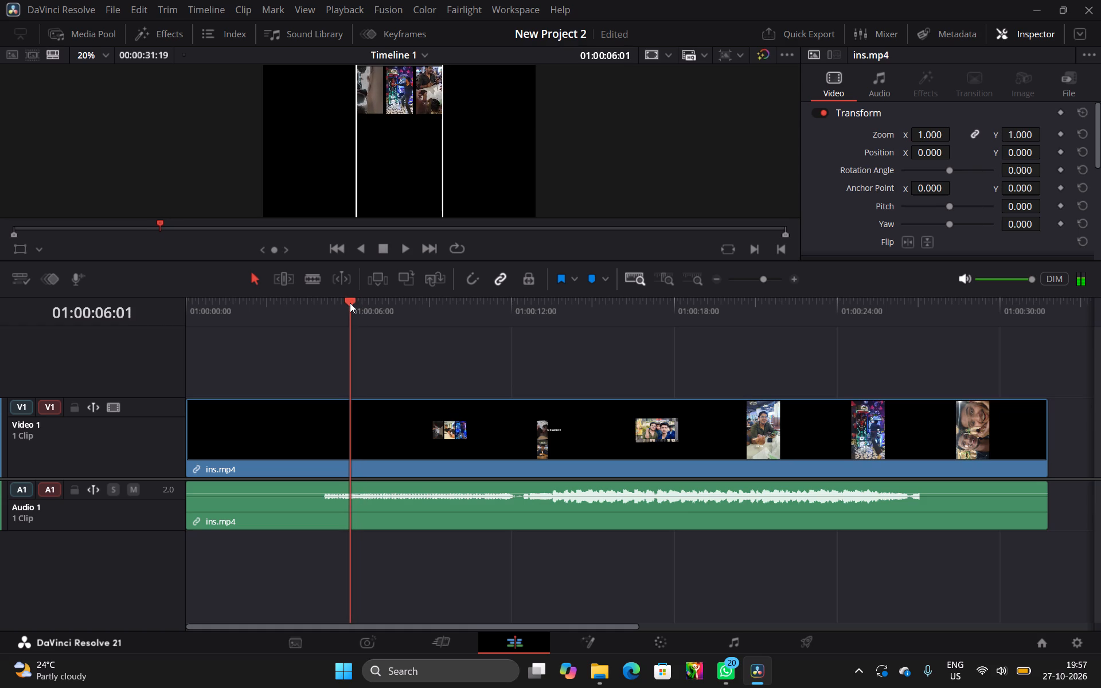
{"action": "left_click_drag", "start_coordinate": [350, 303], "coordinate": [325, 311]}
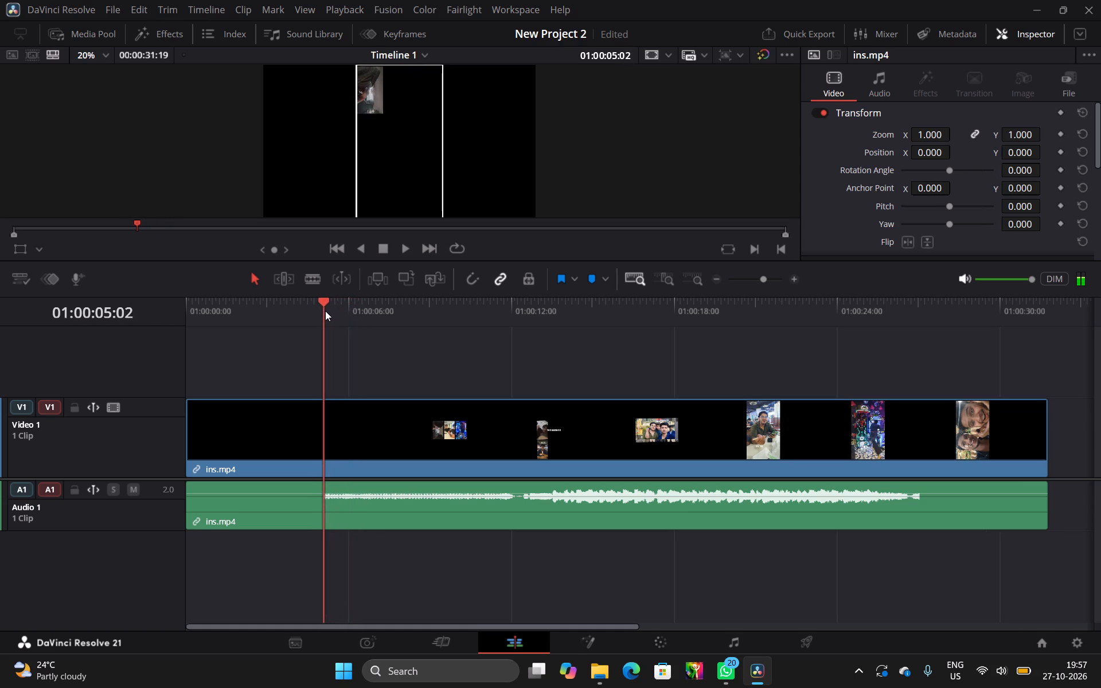
{"action": "left_click_drag", "start_coordinate": [325, 311], "coordinate": [322, 311]}
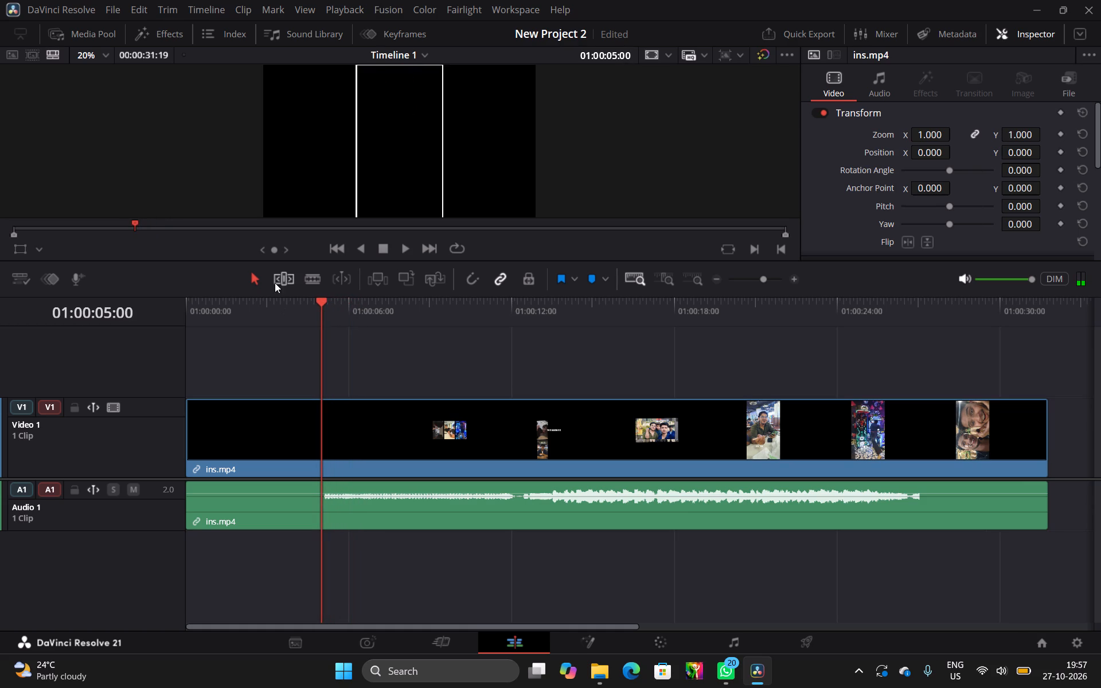
{"action": "left_click", "coordinate": [310, 279]}
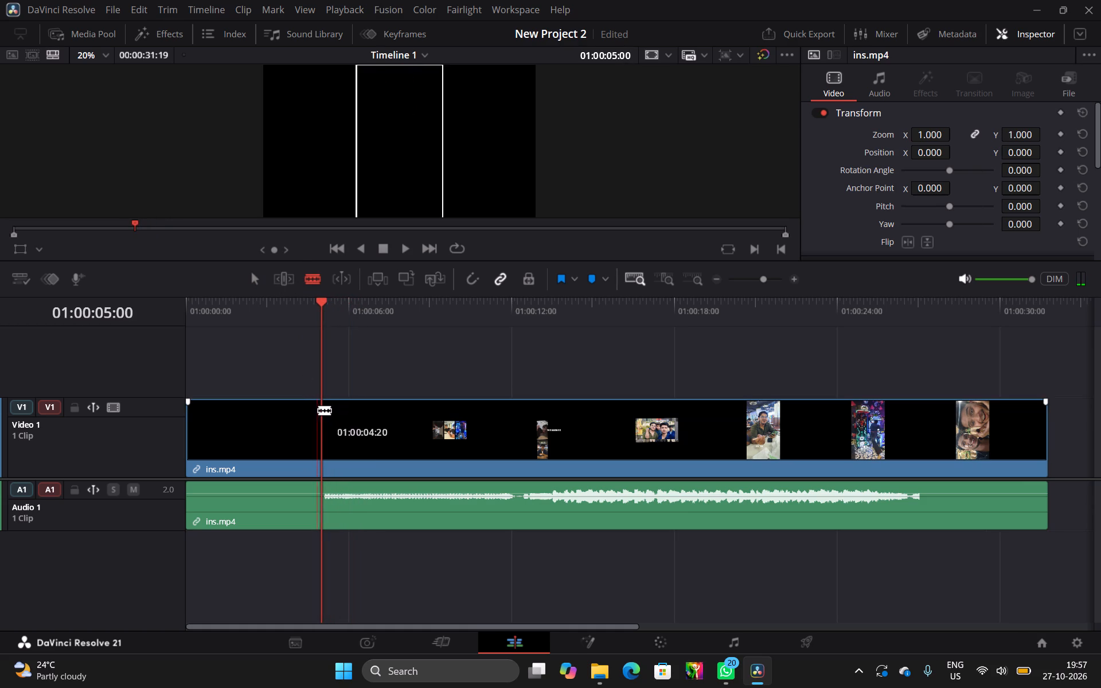
{"action": "left_click", "coordinate": [321, 409]}
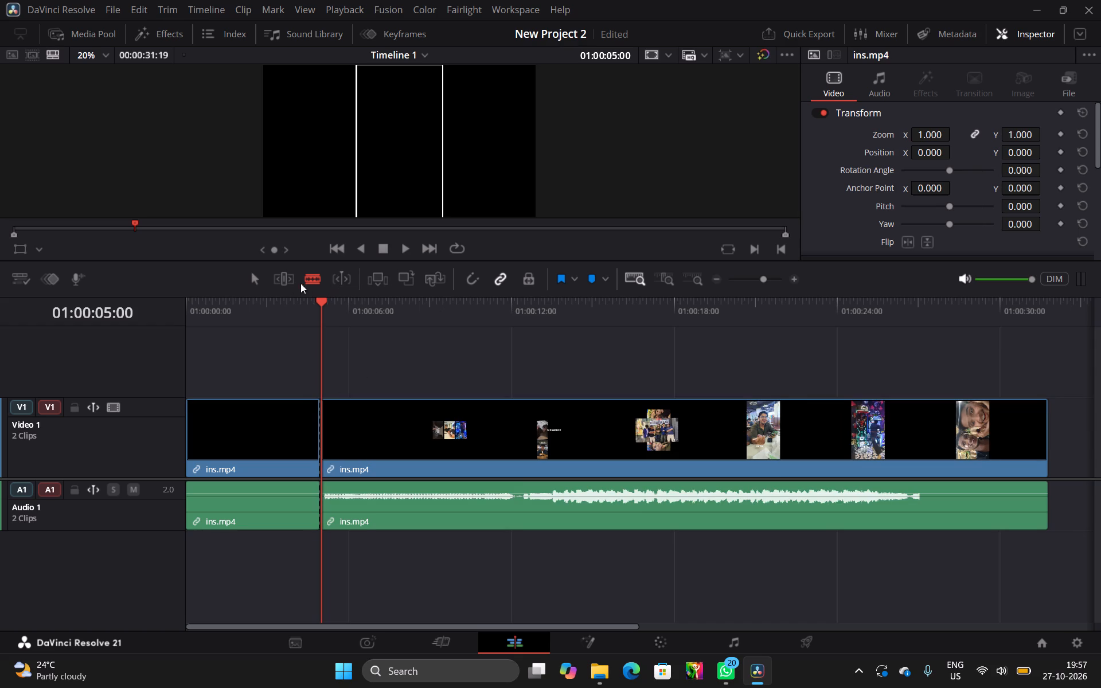
Delete the black opening piece of ins.mp4 and move the remaining clip to the start of the timeline.
{"action": "left_click", "coordinate": [248, 275]}
{"action": "left_click", "coordinate": [244, 412]}
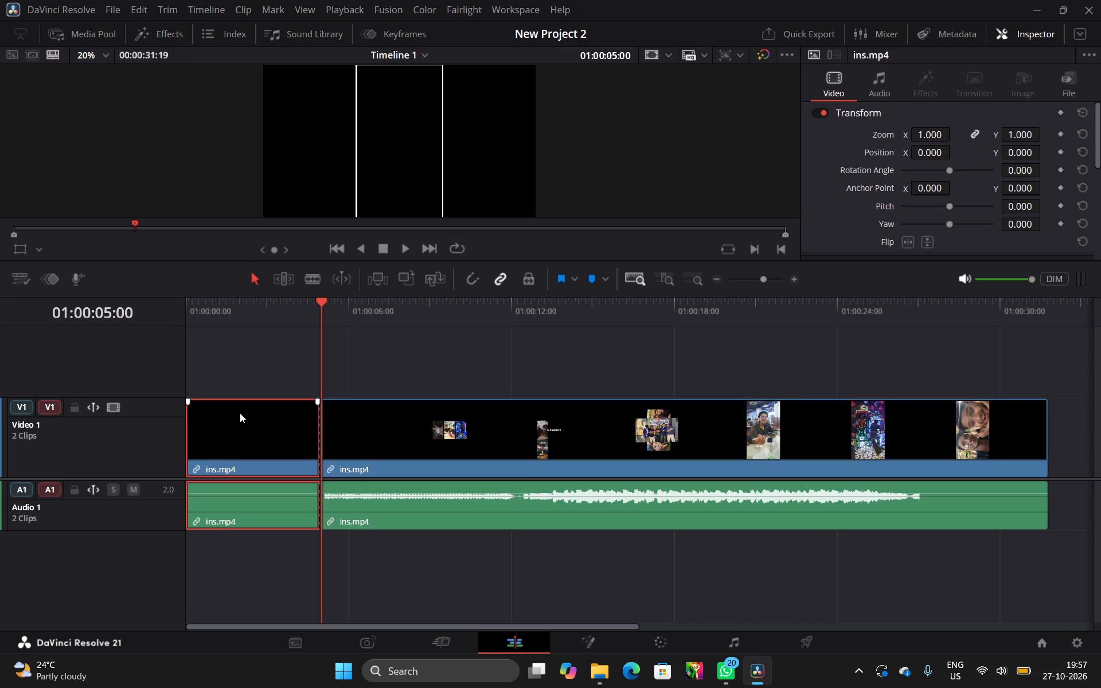
{"action": "key", "text": "BackSpace"}
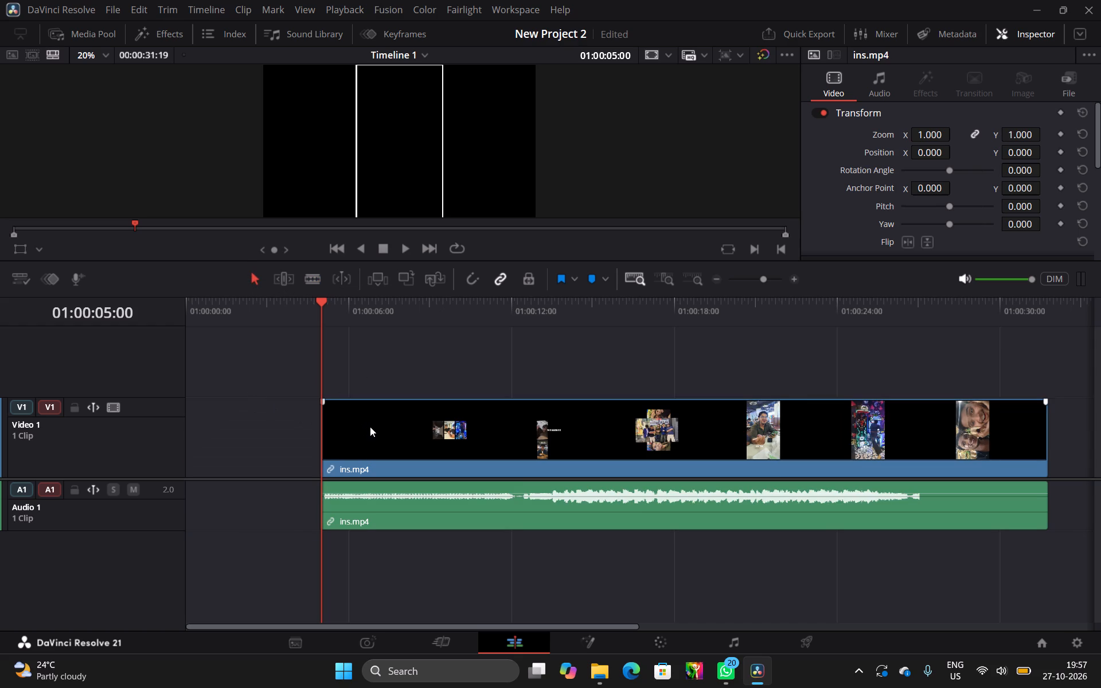
{"action": "left_click_drag", "start_coordinate": [370, 427], "coordinate": [235, 430]}
Play the trimmed clip from the beginning in an enlarged viewer to check the framing.
{"action": "left_click_drag", "start_coordinate": [341, 301], "coordinate": [150, 314]}
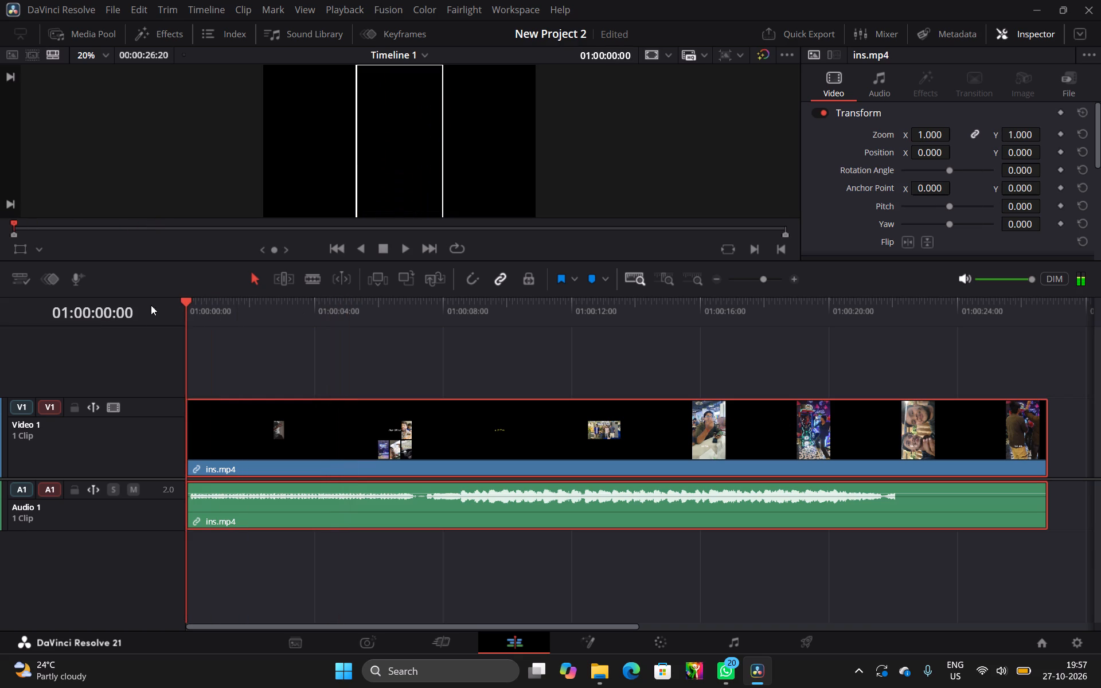
{"action": "left_click", "coordinate": [407, 249]}
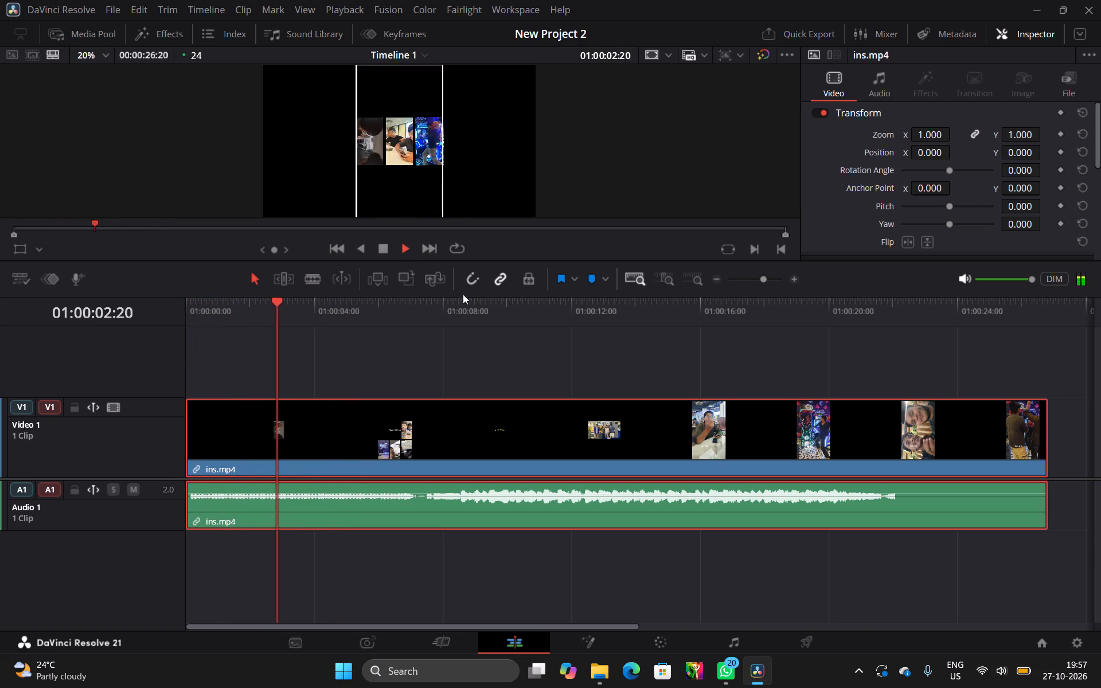
{"action": "left_click_drag", "start_coordinate": [461, 296], "coordinate": [440, 433]}
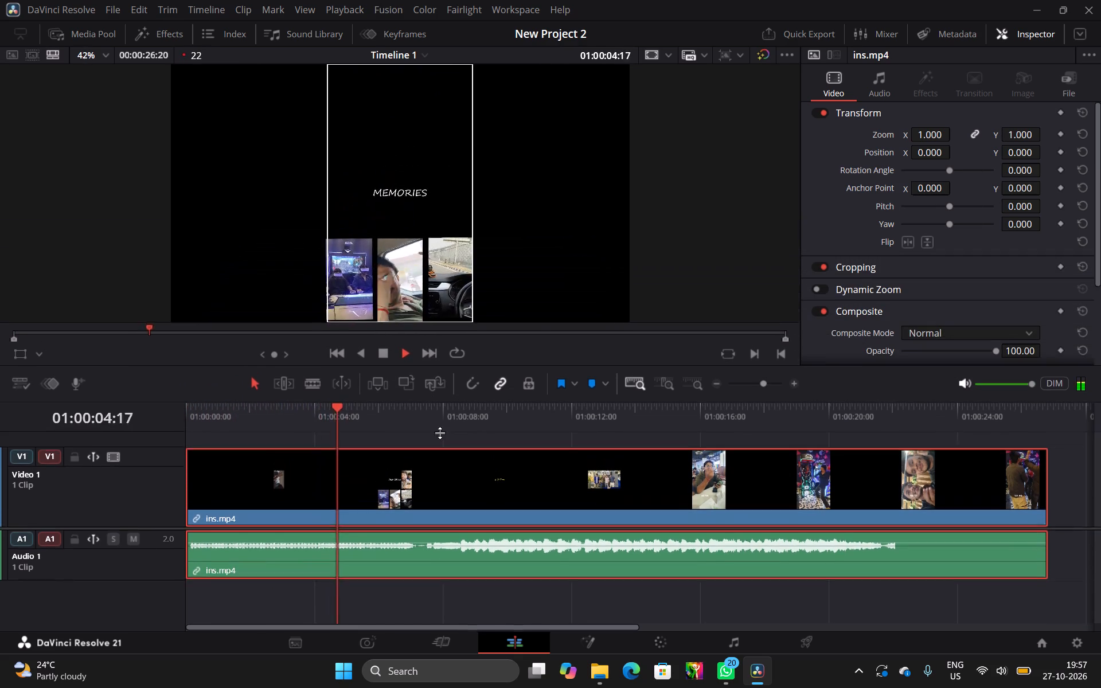
{"action": "left_click_drag", "start_coordinate": [440, 433], "coordinate": [431, 453]}
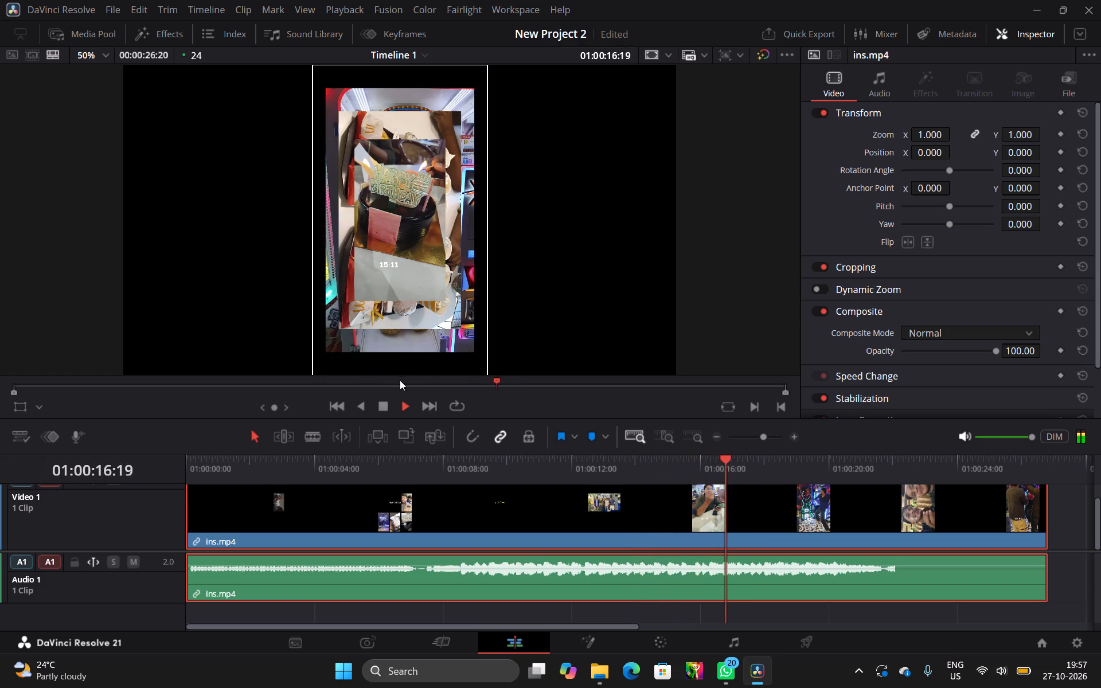
{"action": "left_click", "coordinate": [383, 407]}
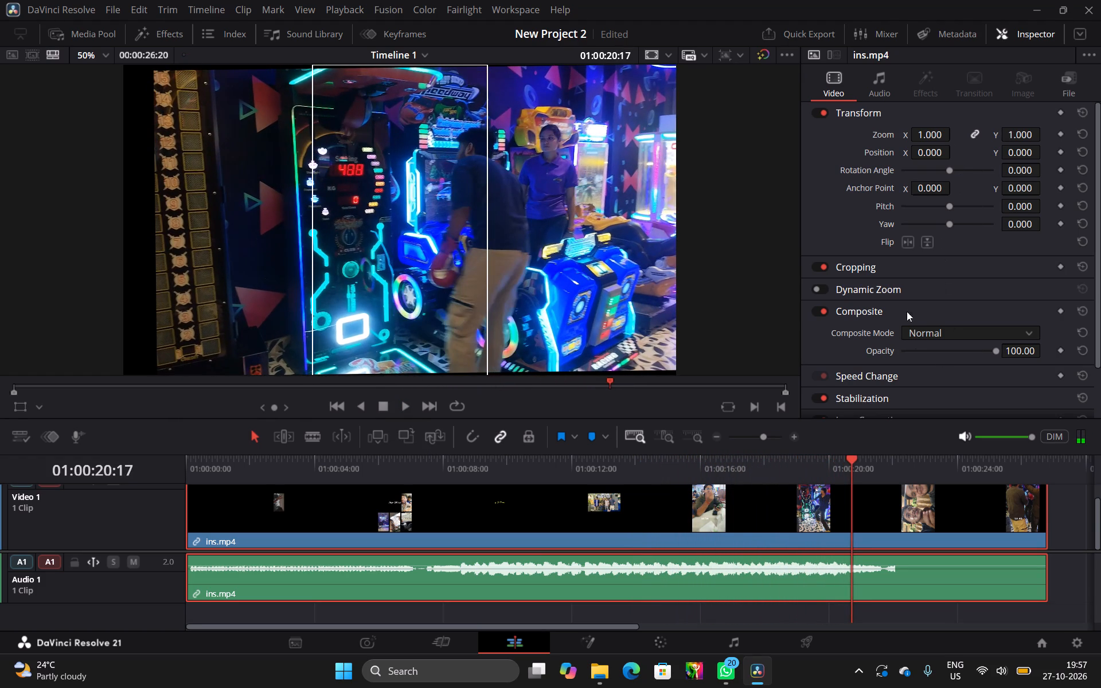
Crop the ins.mp4 clip to the vertical frame guide, setting both Crop Left and Crop Right to 659.5.
{"action": "left_click", "coordinate": [897, 257]}
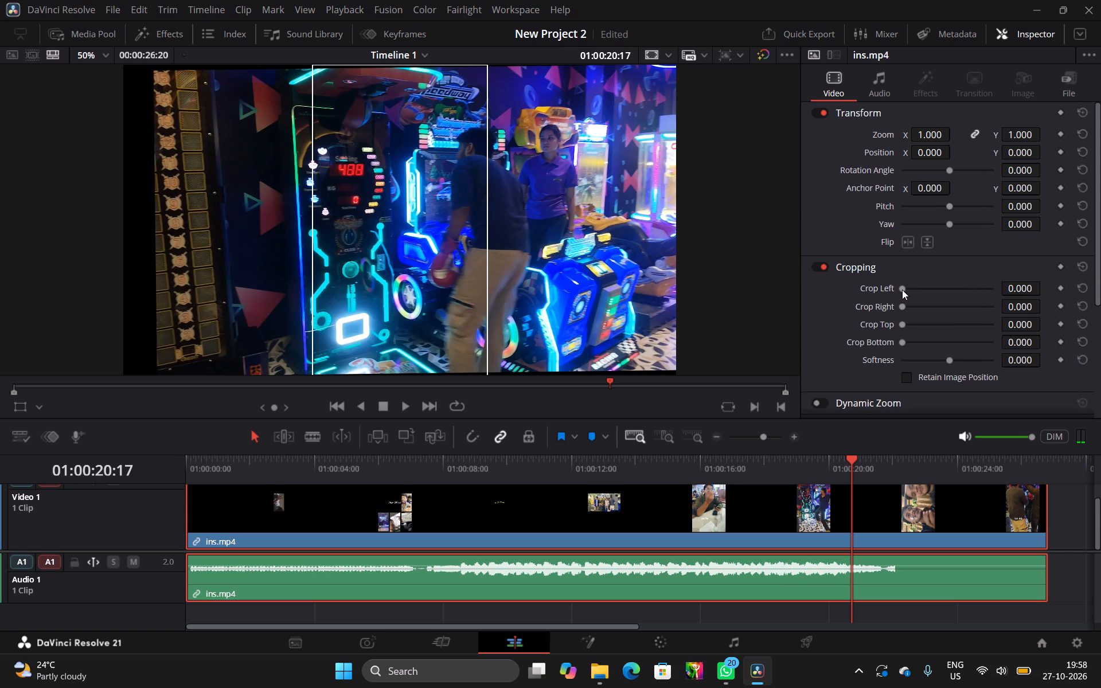
{"action": "left_click_drag", "start_coordinate": [902, 289], "coordinate": [939, 296]}
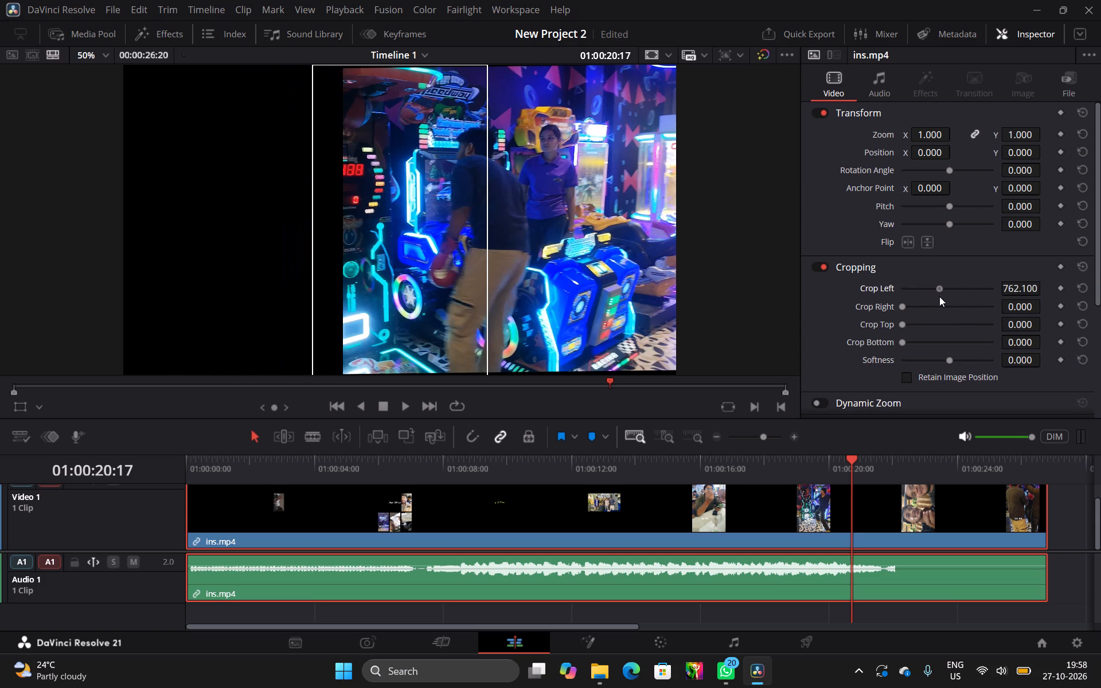
{"action": "left_click_drag", "start_coordinate": [939, 296], "coordinate": [935, 303]}
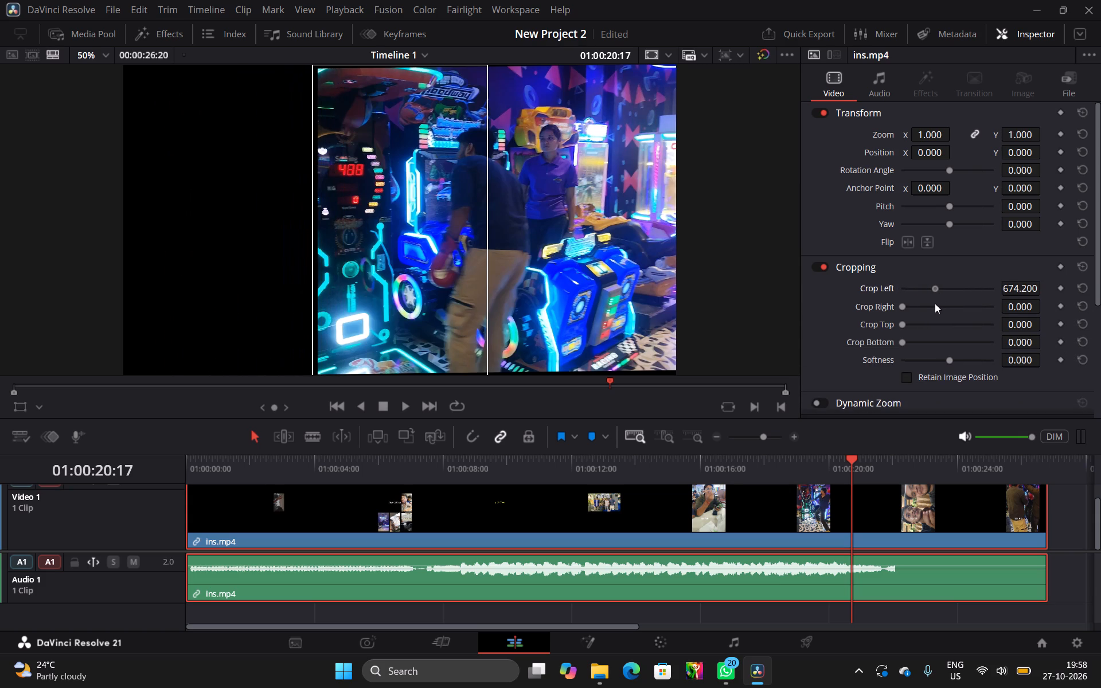
{"action": "left_click_drag", "start_coordinate": [935, 303], "coordinate": [934, 306]}
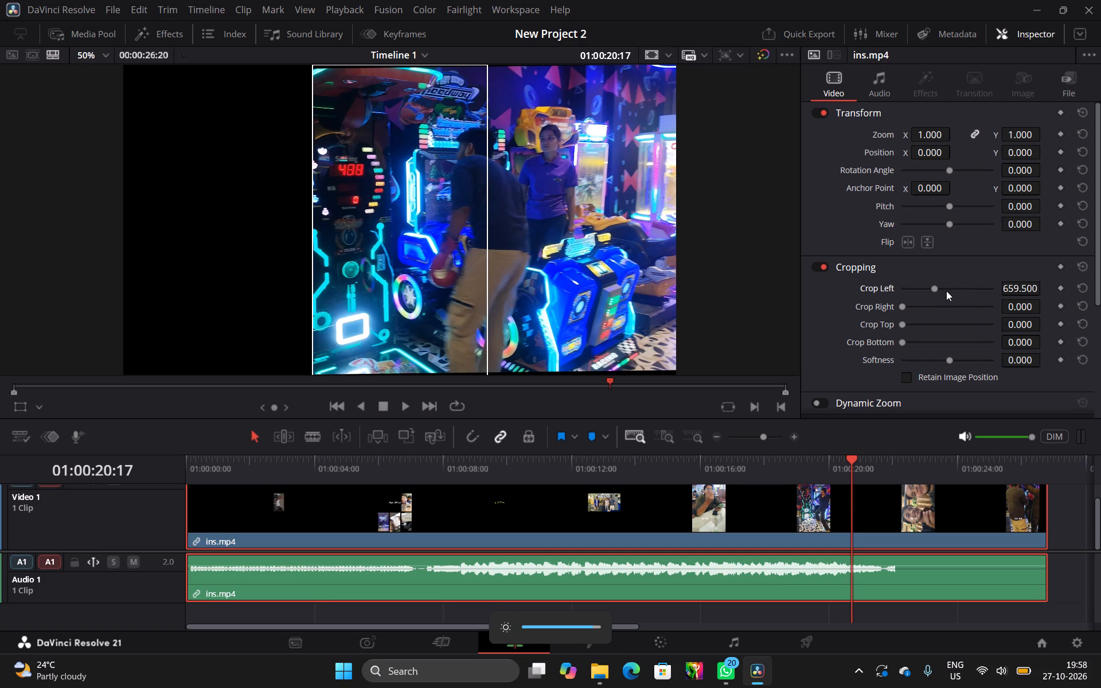
{"action": "left_click_drag", "start_coordinate": [902, 306], "coordinate": [924, 304]}
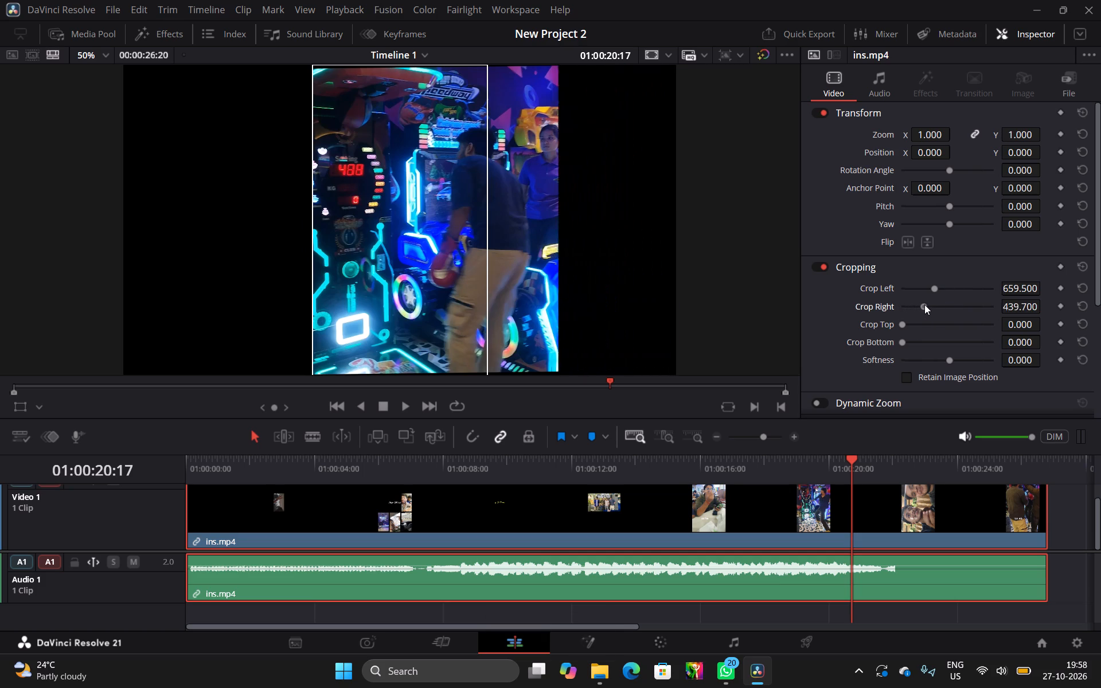
{"action": "left_click_drag", "start_coordinate": [924, 304], "coordinate": [934, 303]}
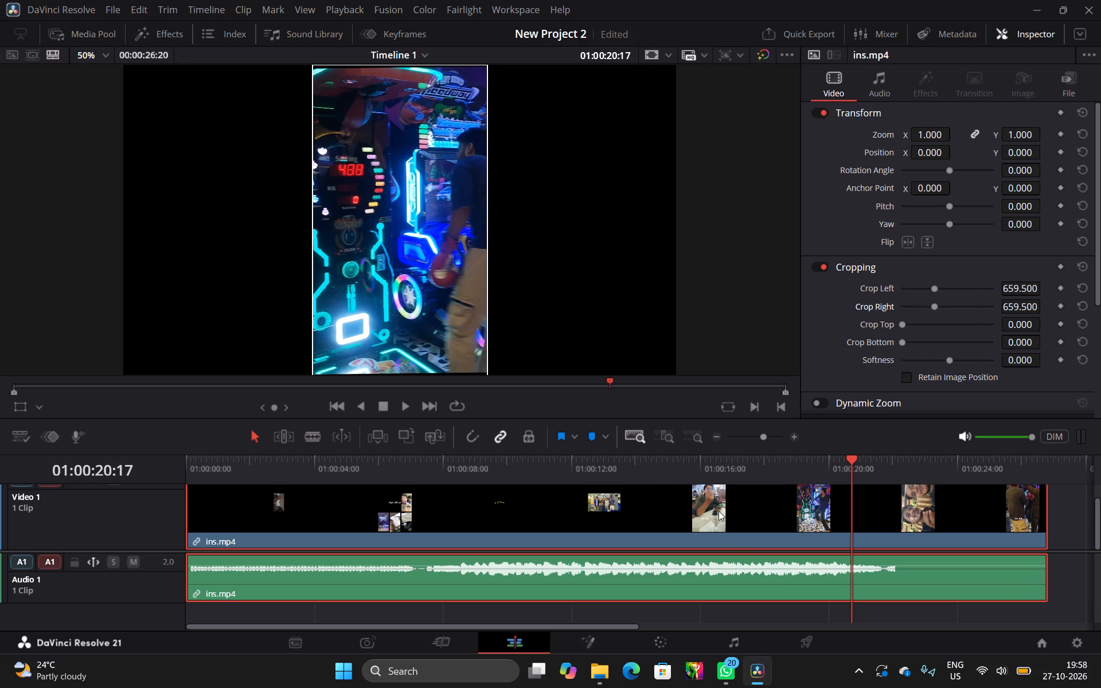
Play the cropped clip from the beginning to review the vertical framing.
{"action": "left_click_drag", "start_coordinate": [853, 460], "coordinate": [49, 687]}
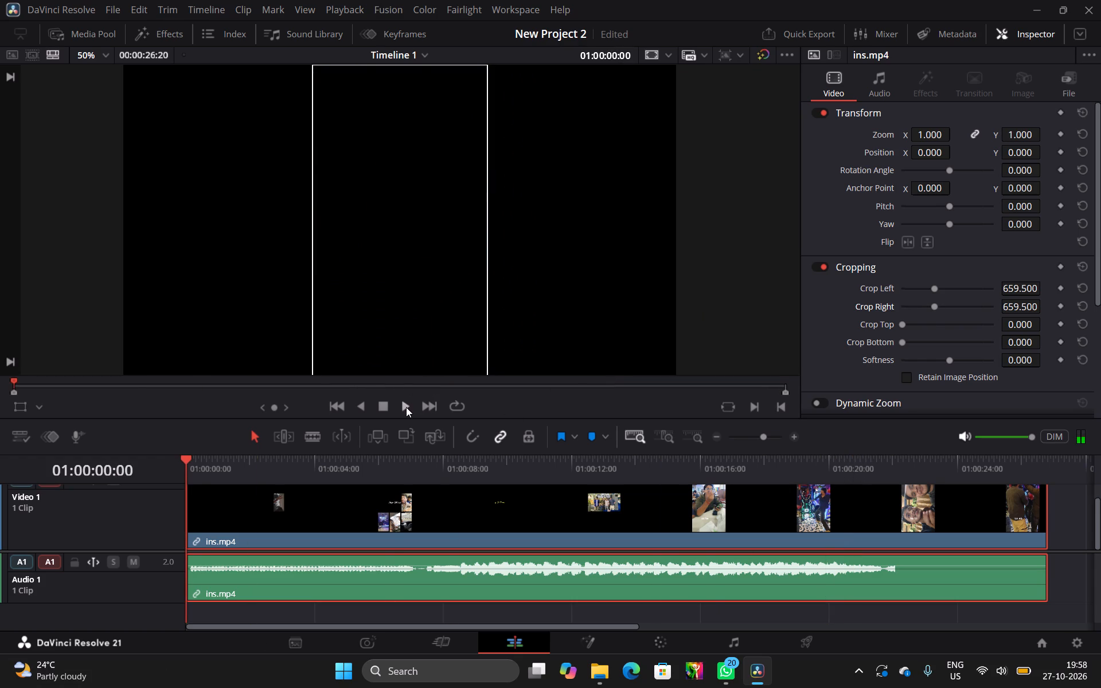
{"action": "left_click", "coordinate": [406, 407]}
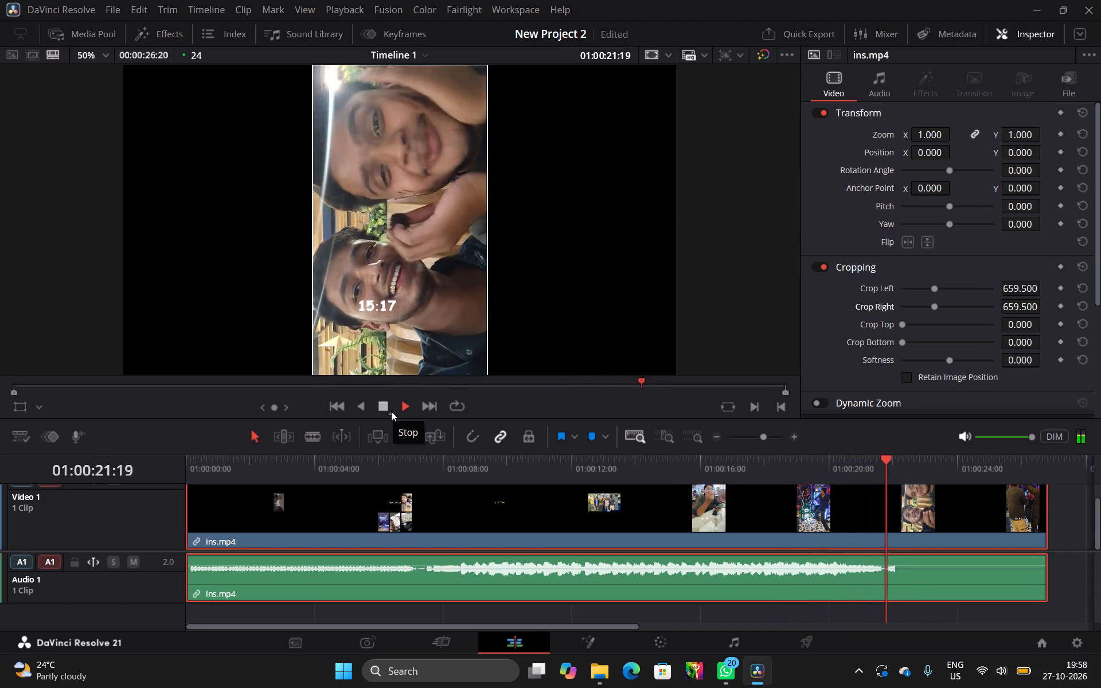
{"action": "left_click", "coordinate": [382, 405]}
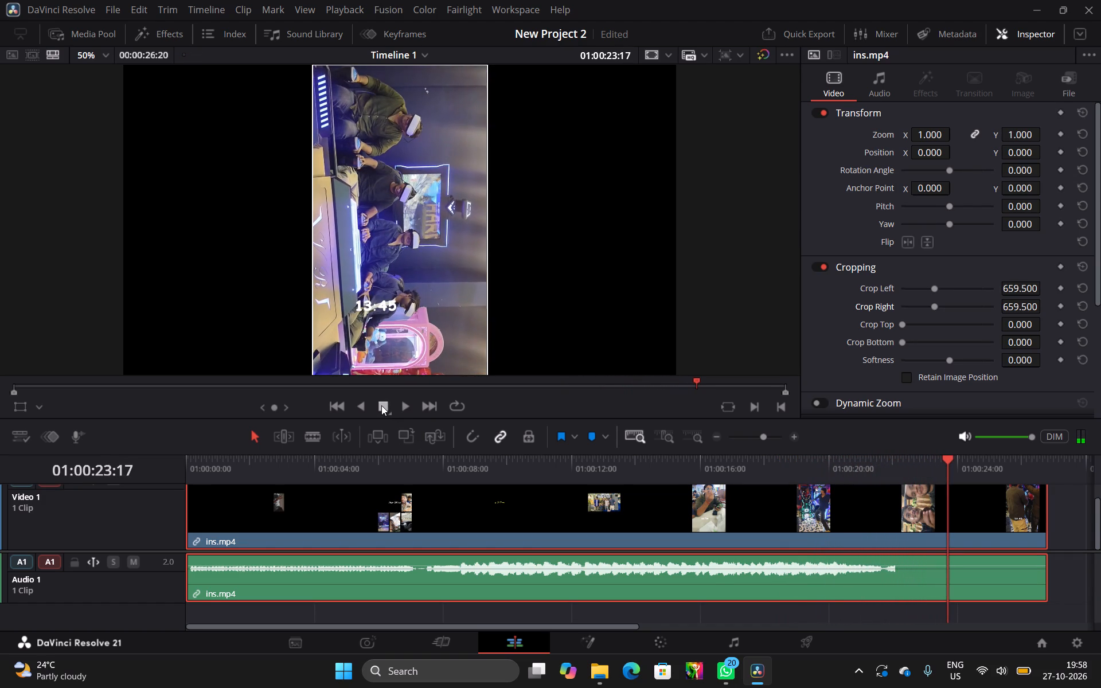